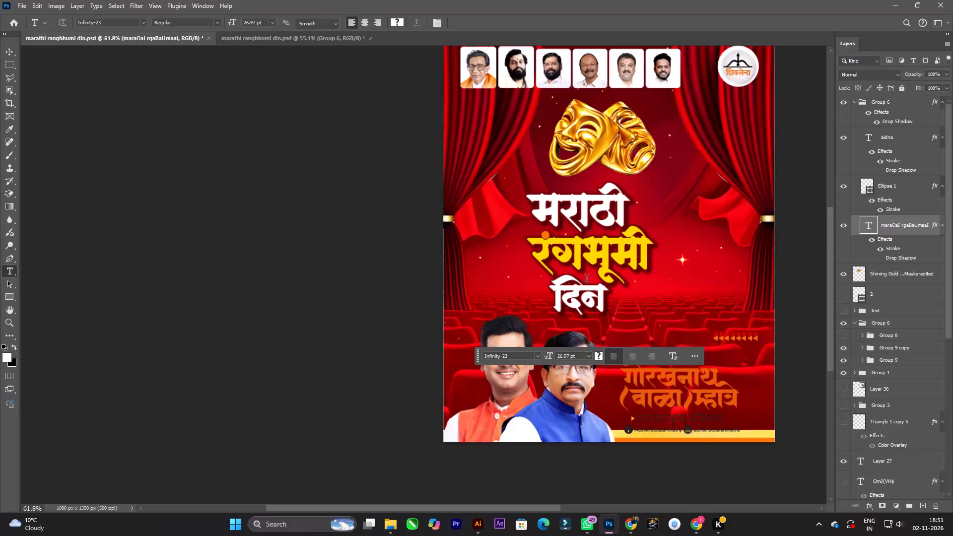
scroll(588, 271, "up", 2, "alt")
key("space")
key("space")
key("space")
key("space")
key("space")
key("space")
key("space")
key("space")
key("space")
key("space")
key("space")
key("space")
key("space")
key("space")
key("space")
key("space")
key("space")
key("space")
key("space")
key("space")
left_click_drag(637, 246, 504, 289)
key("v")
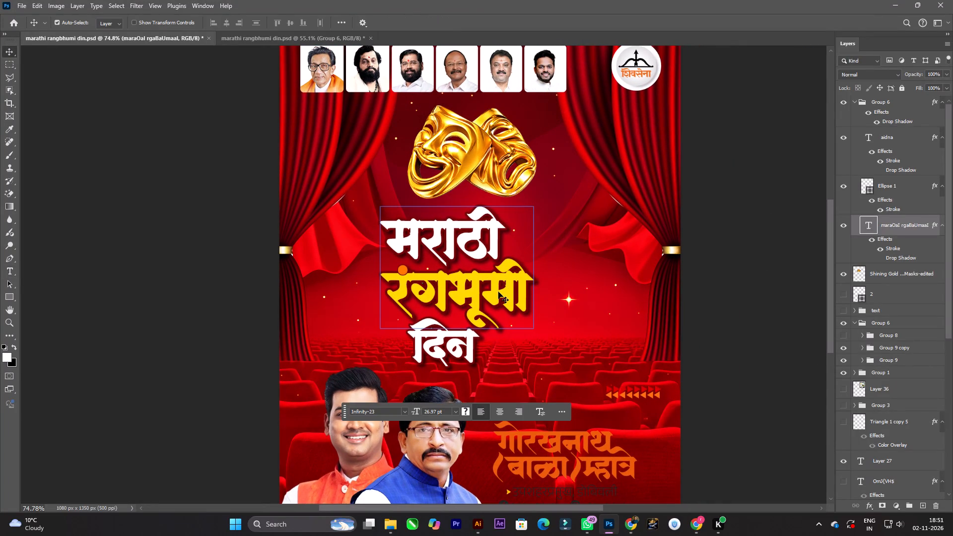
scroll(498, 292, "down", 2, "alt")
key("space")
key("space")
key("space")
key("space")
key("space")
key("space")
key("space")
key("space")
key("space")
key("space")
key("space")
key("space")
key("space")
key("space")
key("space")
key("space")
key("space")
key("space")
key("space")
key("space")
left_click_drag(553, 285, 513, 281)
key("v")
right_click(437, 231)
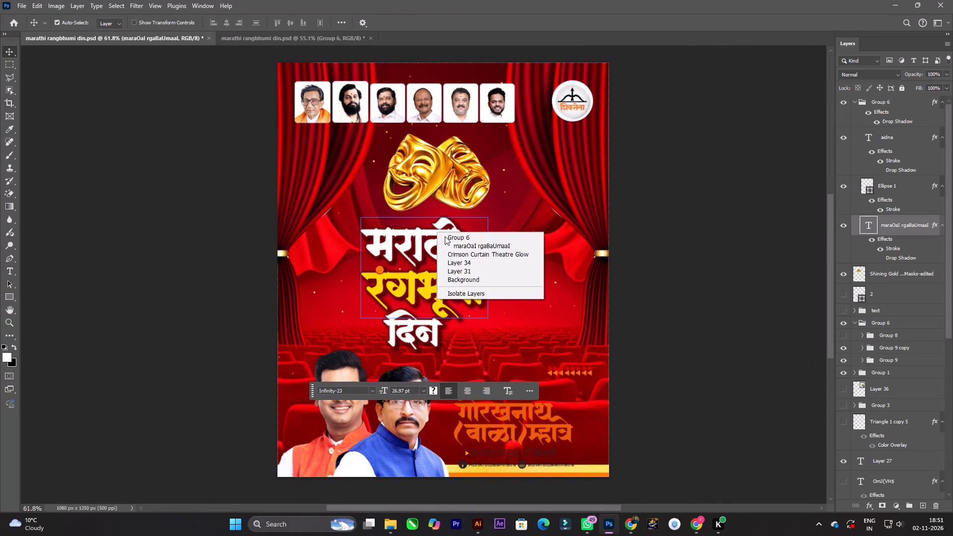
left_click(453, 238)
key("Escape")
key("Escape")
Hide the two dark side-curtain layers, Vector Smart Object and Vector Smart Object copy.
left_click(331, 180)
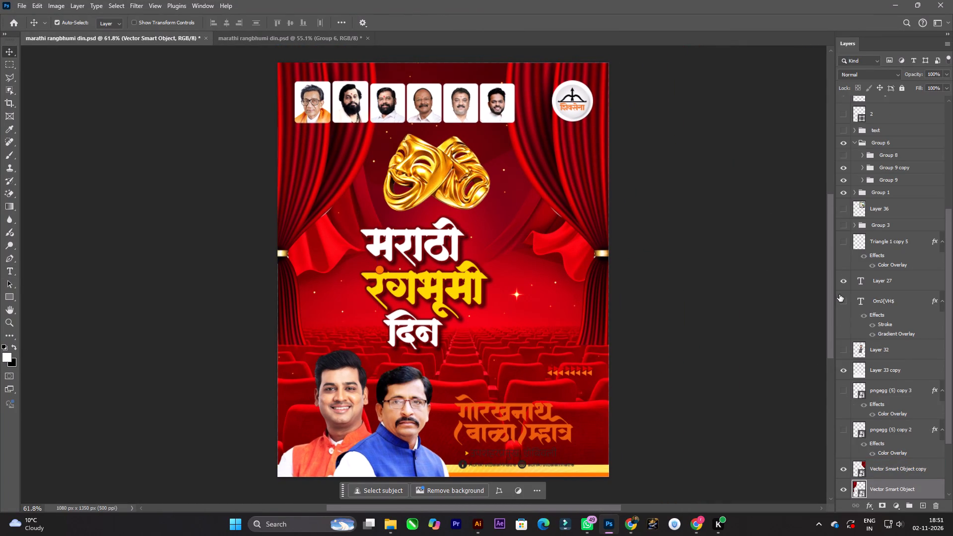
left_click(847, 490)
left_click(841, 472)
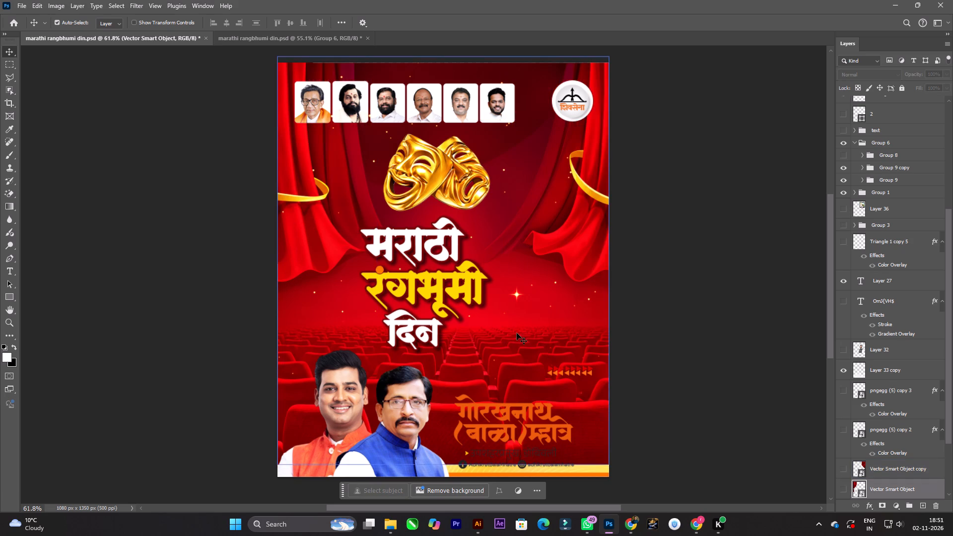
Move the gold theatre masks from above the title to the poster's right edge, below the curtain.
left_click_drag(461, 171, 586, 314)
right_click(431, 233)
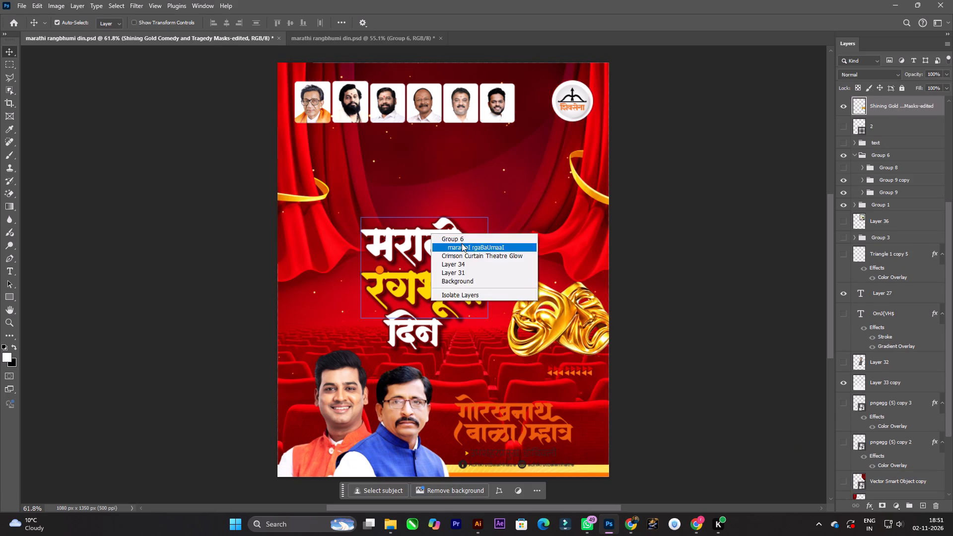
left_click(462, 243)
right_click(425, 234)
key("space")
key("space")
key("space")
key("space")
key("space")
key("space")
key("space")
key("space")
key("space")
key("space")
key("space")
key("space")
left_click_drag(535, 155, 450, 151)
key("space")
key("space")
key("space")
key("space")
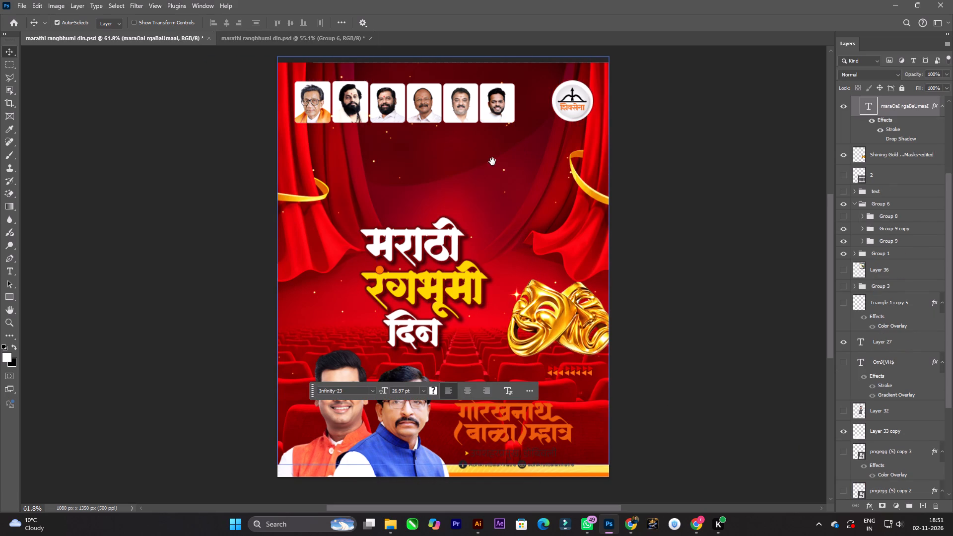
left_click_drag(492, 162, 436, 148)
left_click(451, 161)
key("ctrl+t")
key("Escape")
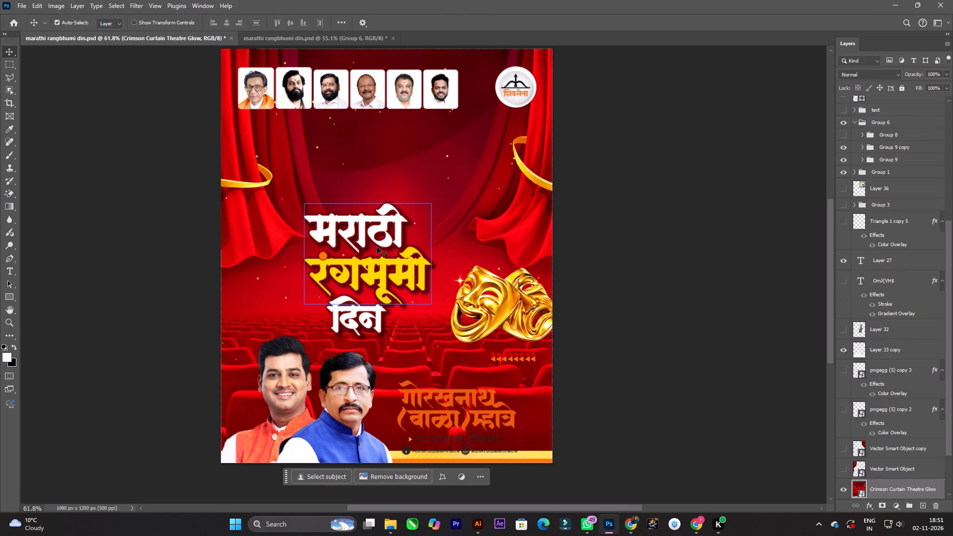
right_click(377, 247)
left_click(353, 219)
Move the whole title group, Group 6, up beneath the portrait row and scale it to about 114%.
right_click(380, 233)
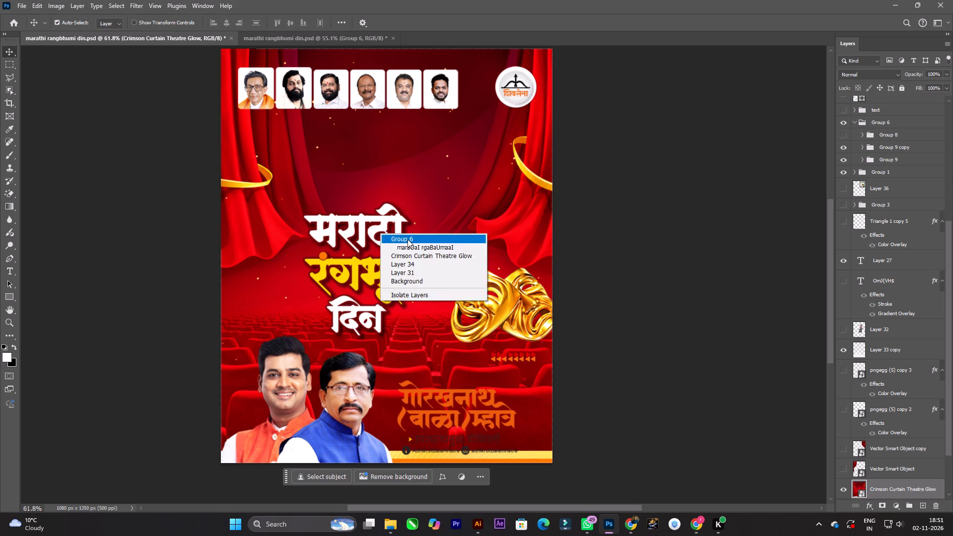
left_click(408, 239)
key("ctrl+t")
left_click_drag(369, 245, 398, 165)
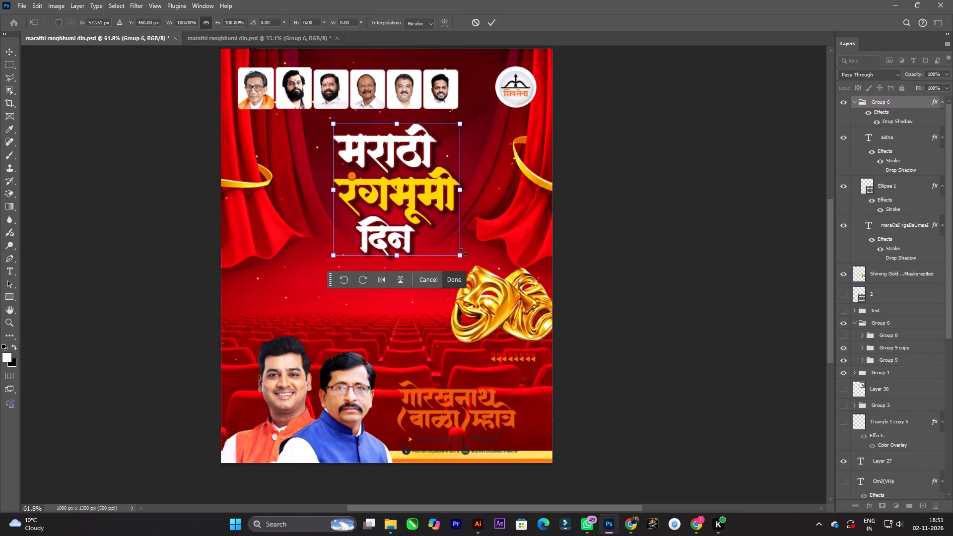
left_click_drag(463, 256, 482, 255, "alt")
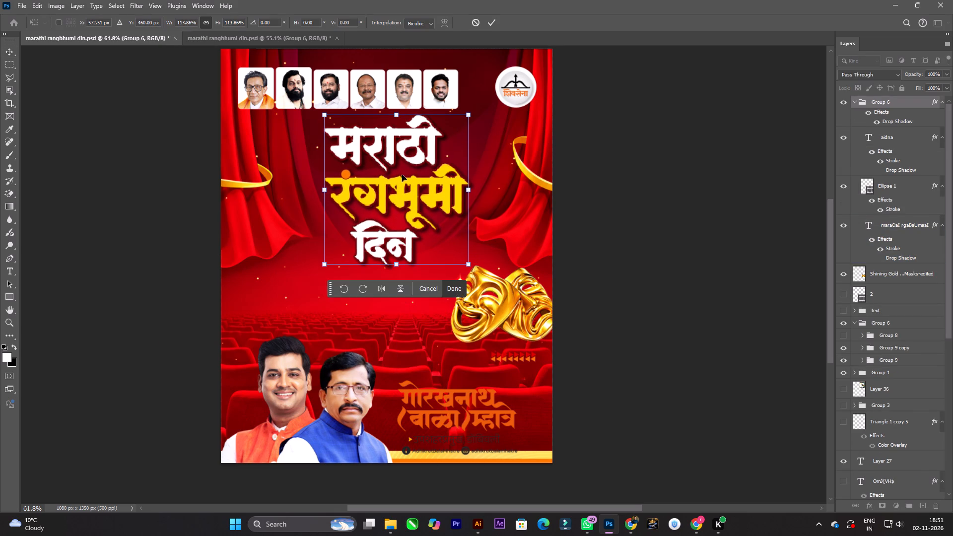
left_click_drag(407, 177, 407, 185)
double_click(407, 185)
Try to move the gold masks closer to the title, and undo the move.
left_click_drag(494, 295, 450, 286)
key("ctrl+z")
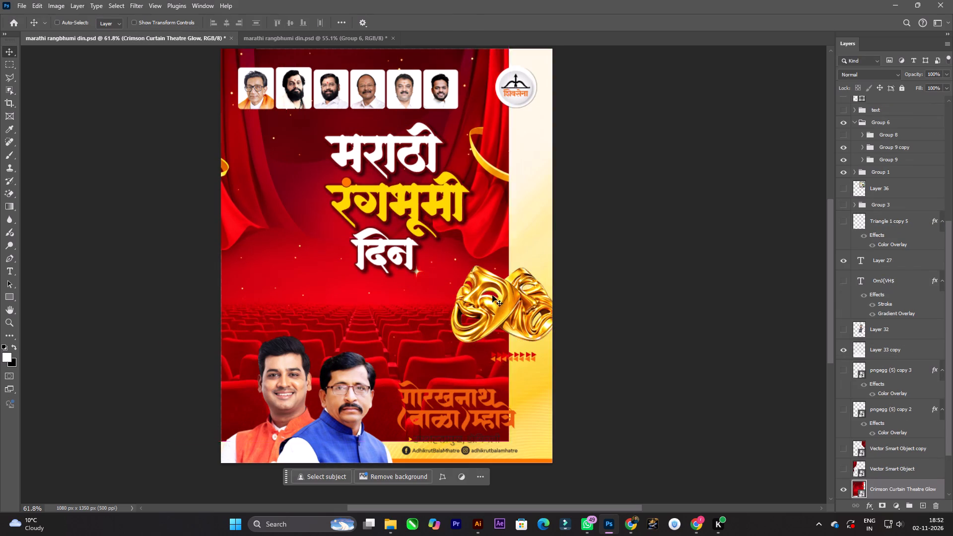
Move the gold masks inward beside the title's last line and enlarge them slightly.
left_click_drag(492, 304, 458, 300)
key("ctrl+t")
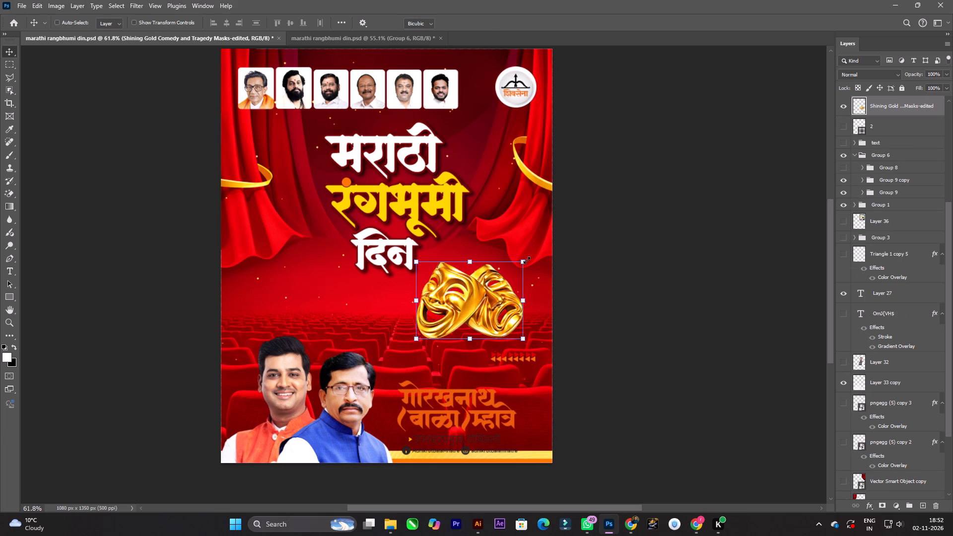
left_click_drag(526, 260, 530, 242, "alt")
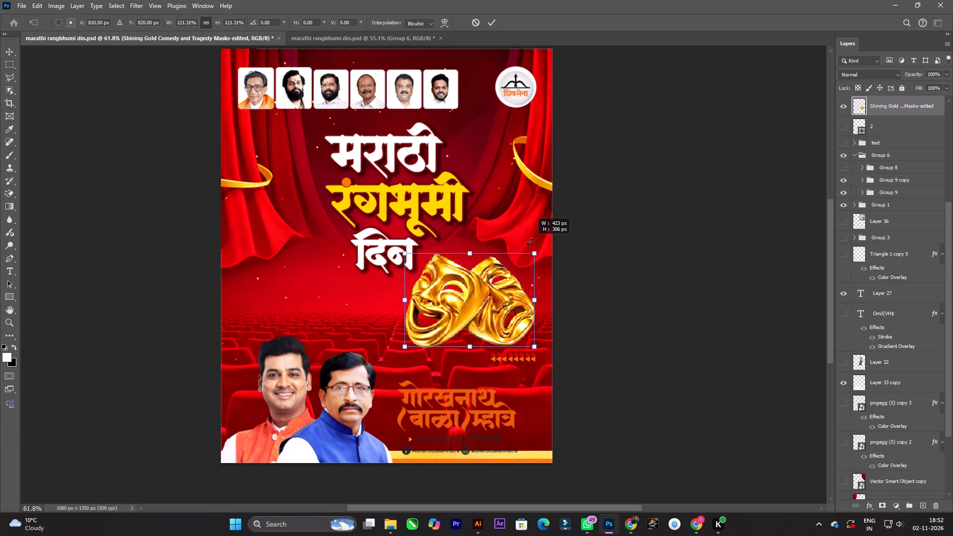
left_click_drag(530, 242, 528, 243, "alt")
double_click(452, 299)
left_click_drag(460, 298, 464, 292)
Change the font of the मराठी रंगभूमी title text to Infinity-37.
key("space")
key("space")
key("space")
left_click(409, 219)
left_click(403, 158)
key("space")
key("space")
key("space")
key("space")
key("space")
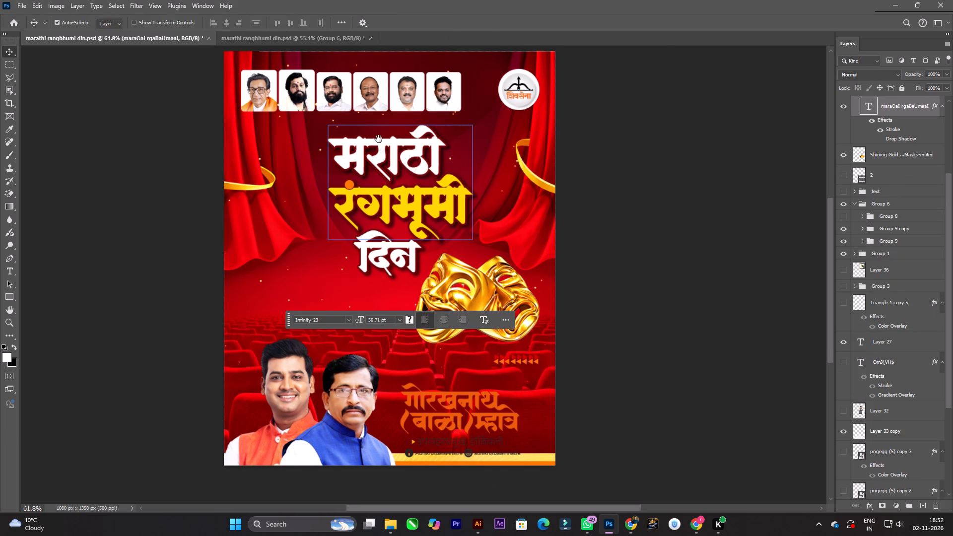
left_click_drag(376, 136, 487, 132)
key("t")
left_click(494, 141)
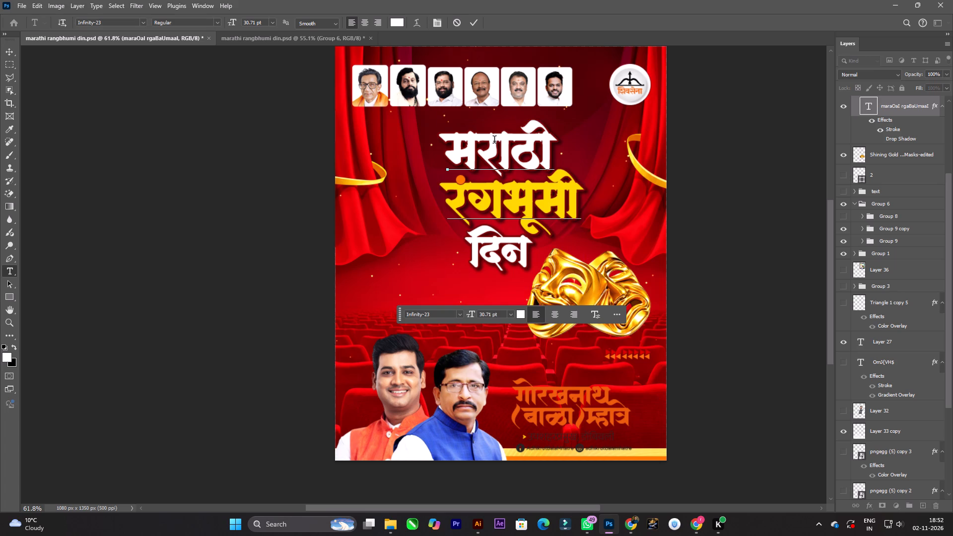
key("ctrl+a")
left_click(107, 24)
type("indi")
key("BackSpace")
key("BackSpace")
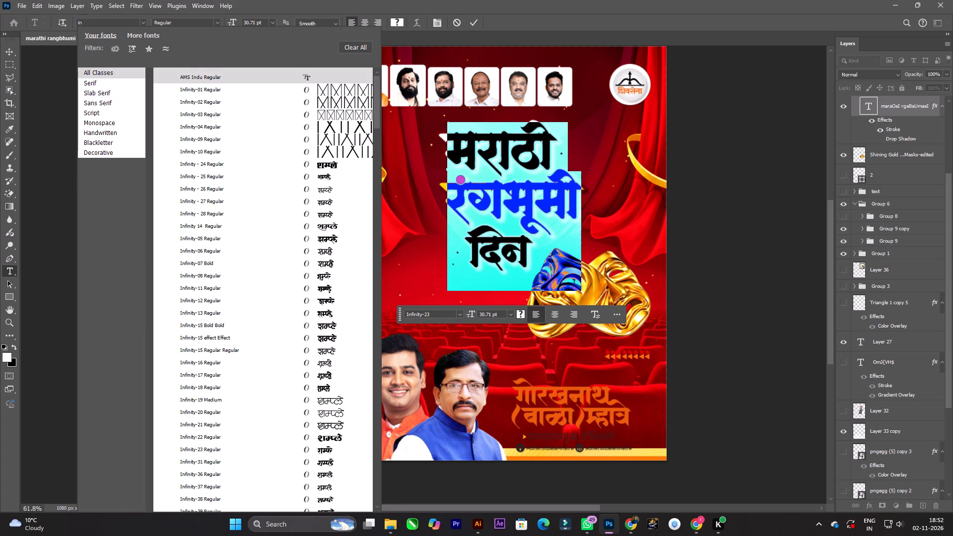
type("nfi")
key("ctrl+a")
type("infi")
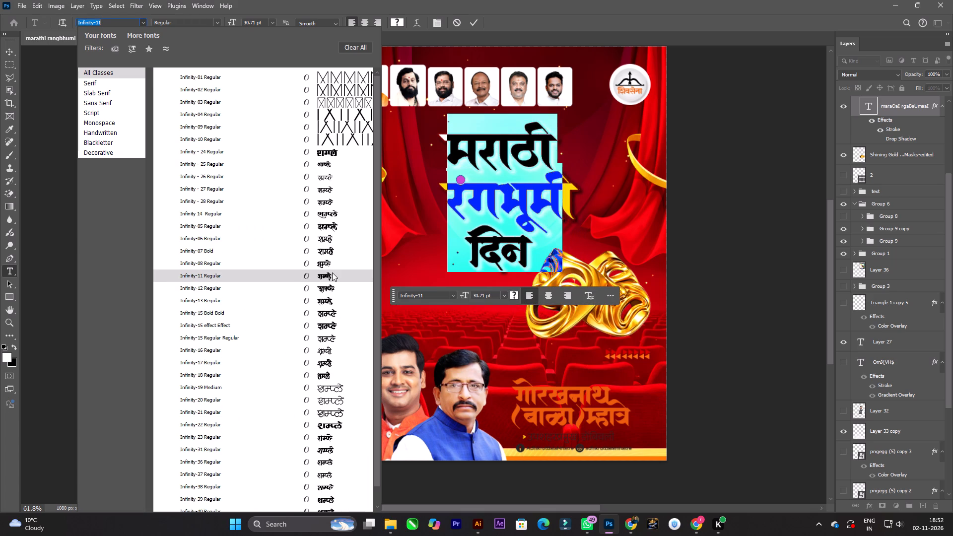
scroll(332, 273, "down", 3)
scroll(352, 327, "down", 2)
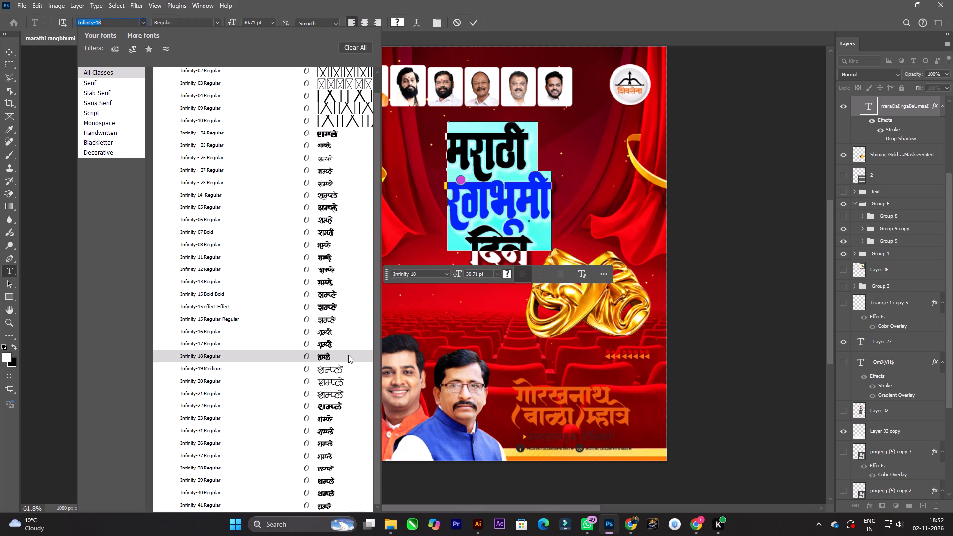
scroll(346, 308, "down", 6)
scroll(337, 354, "down", 3)
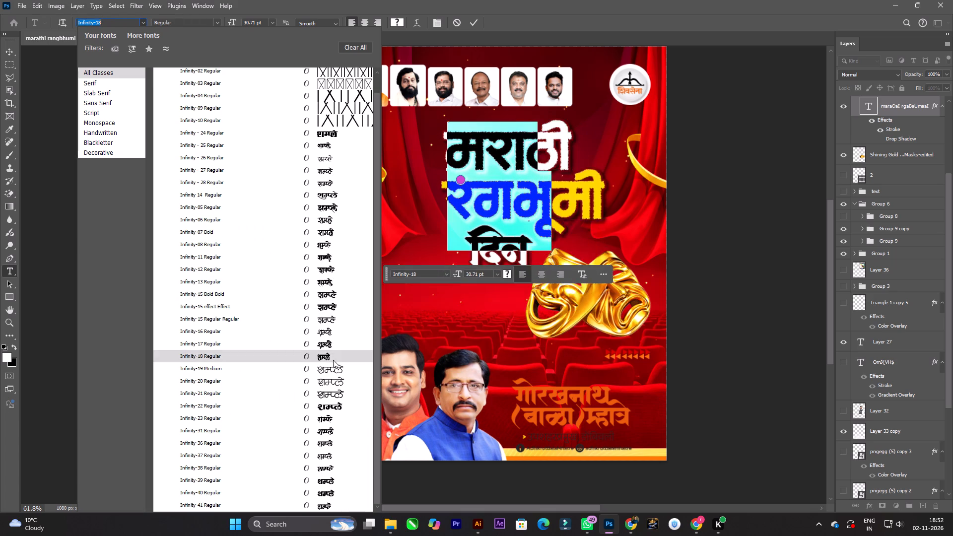
left_click(337, 449)
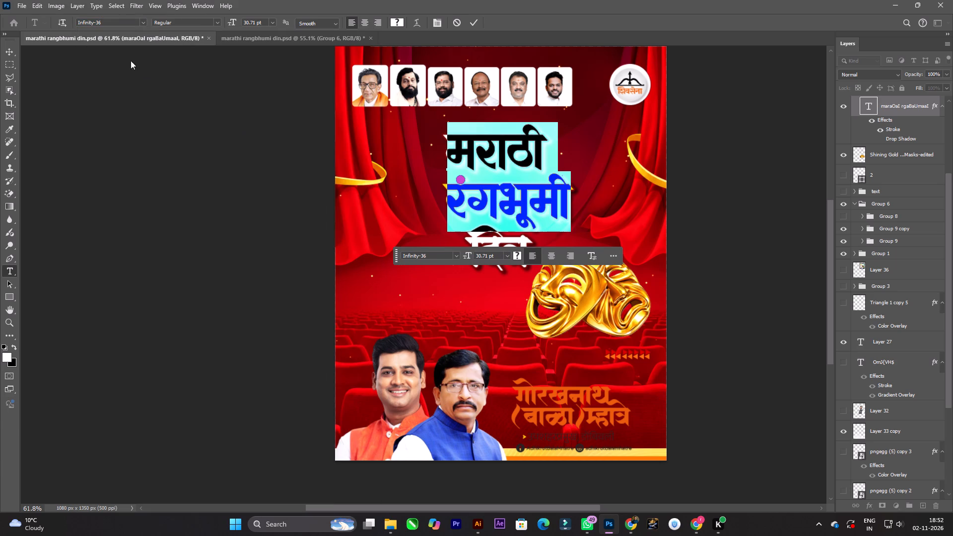
left_click(114, 23)
type("infi")
scroll(282, 396, "down", 8)
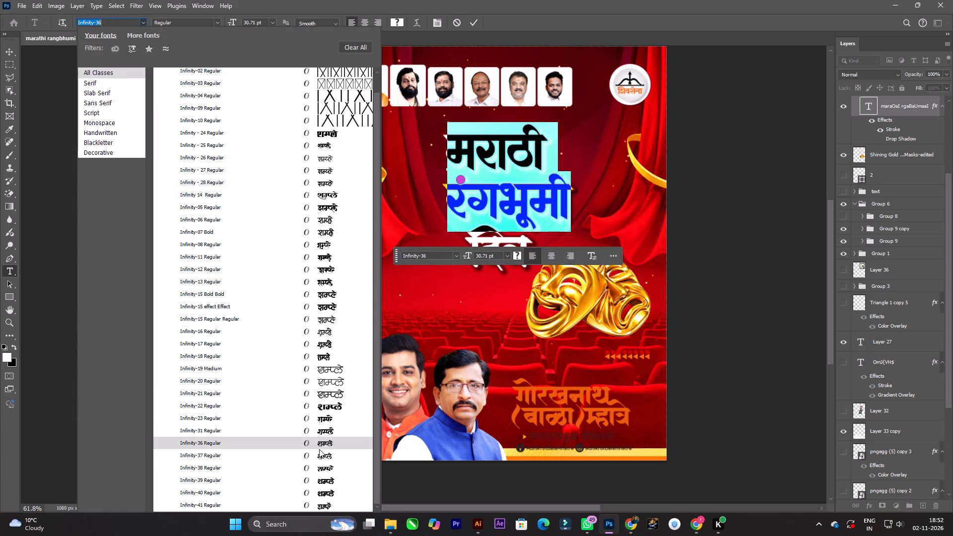
left_click(323, 454)
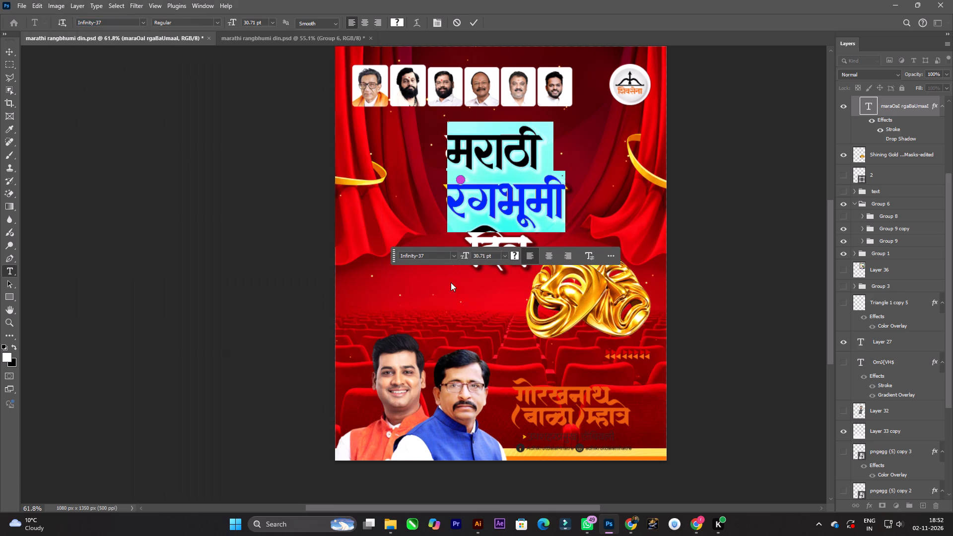
left_click(488, 217)
key("Return")
key("v")
Delete the old दिन text layer below रंगभूमी.
key("space")
key("space")
key("space")
key("space")
key("space")
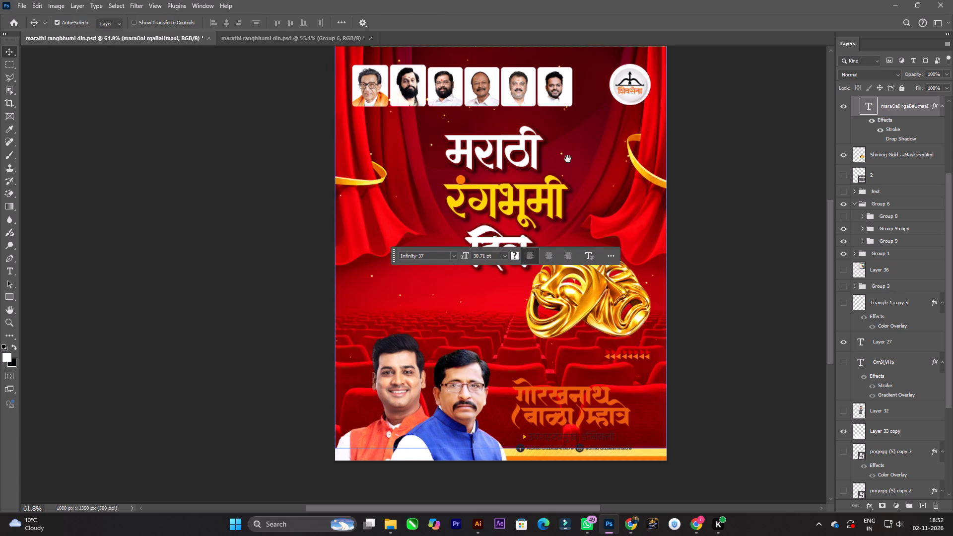
left_click_drag(568, 159, 478, 177)
key("v")
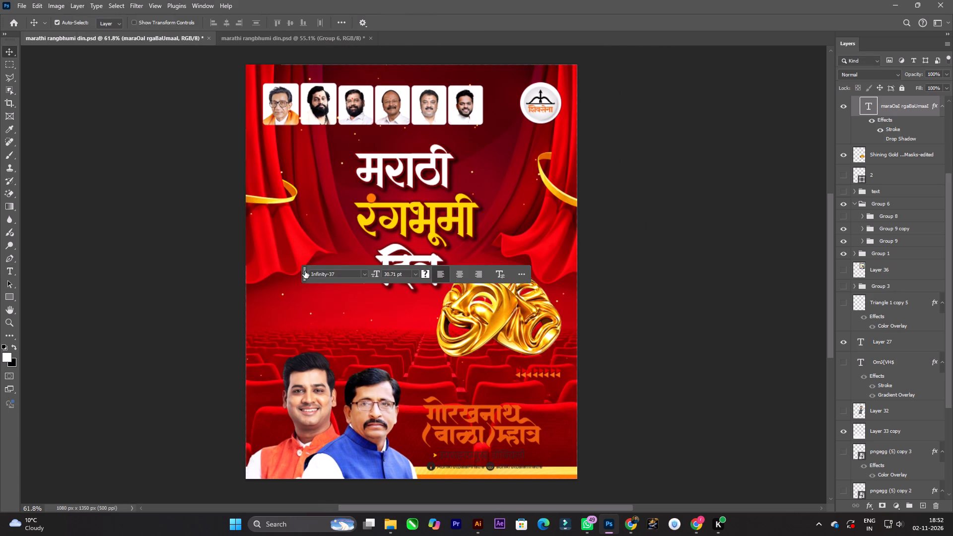
left_click_drag(303, 271, 650, 118)
left_click(437, 270)
key("Delete")
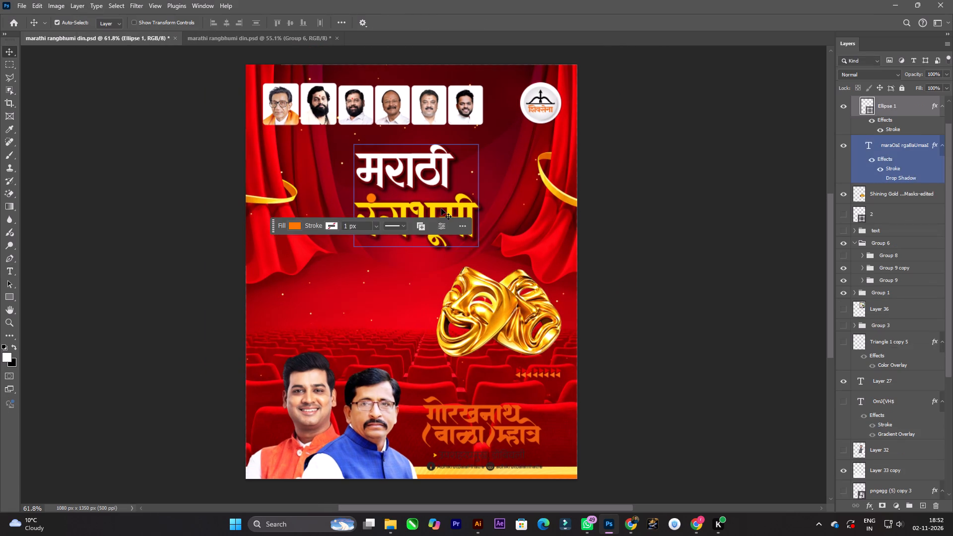
Duplicate the मराठी रंगभूमी text layer and place the copy directly below the original.
left_click(441, 208)
key("ctrl+j")
key("ctrl+t")
left_click_drag(440, 210, 436, 318)
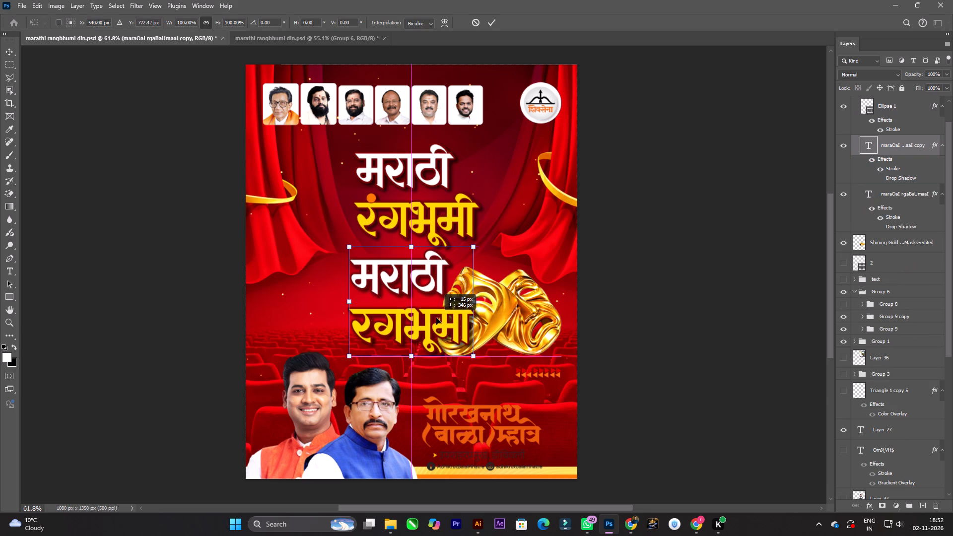
left_click_drag(436, 318, 436, 317)
double_click(427, 267)
Replace both lines of the duplicated text with the single word दिन (aidna), keeping it white.
key("t")
left_click_drag(359, 325, 647, 331)
key("BackSpace")
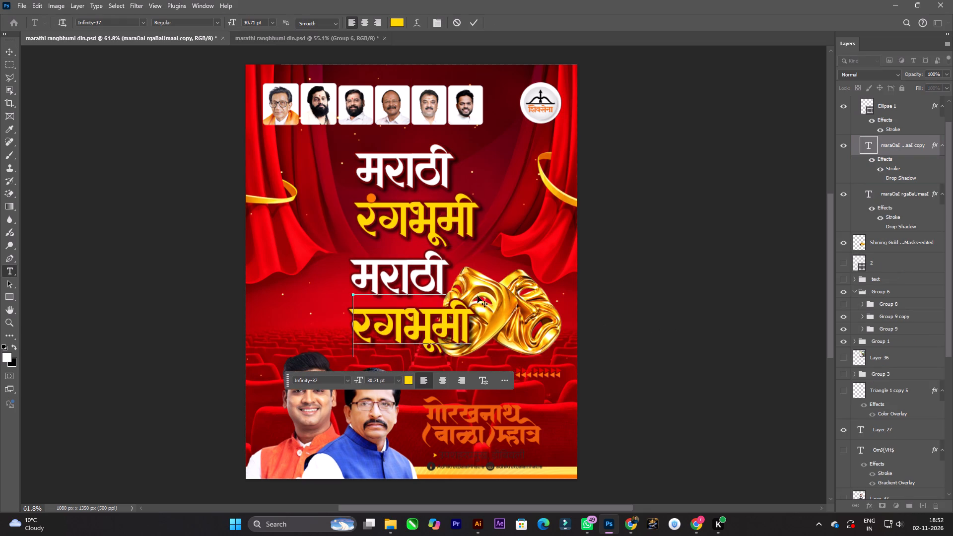
key("BackSpace")
key("BackSpace")
key("ctrl+a")
key("ctrl+a")
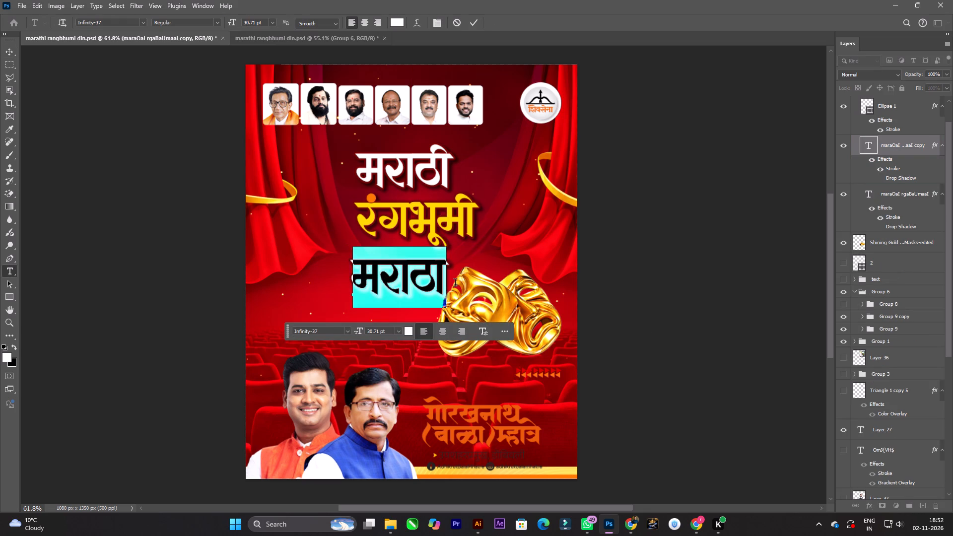
type("aid")
type("na")
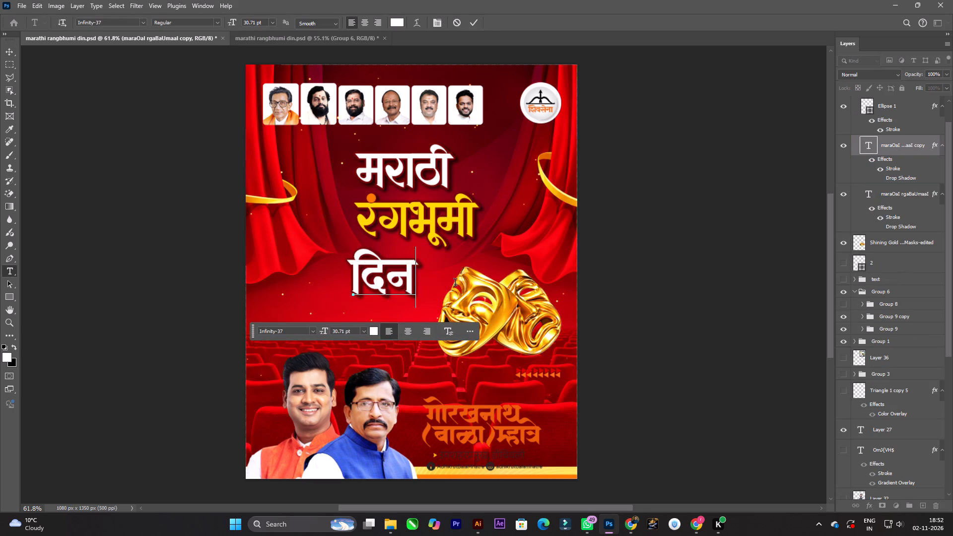
key("Return")
type("v")
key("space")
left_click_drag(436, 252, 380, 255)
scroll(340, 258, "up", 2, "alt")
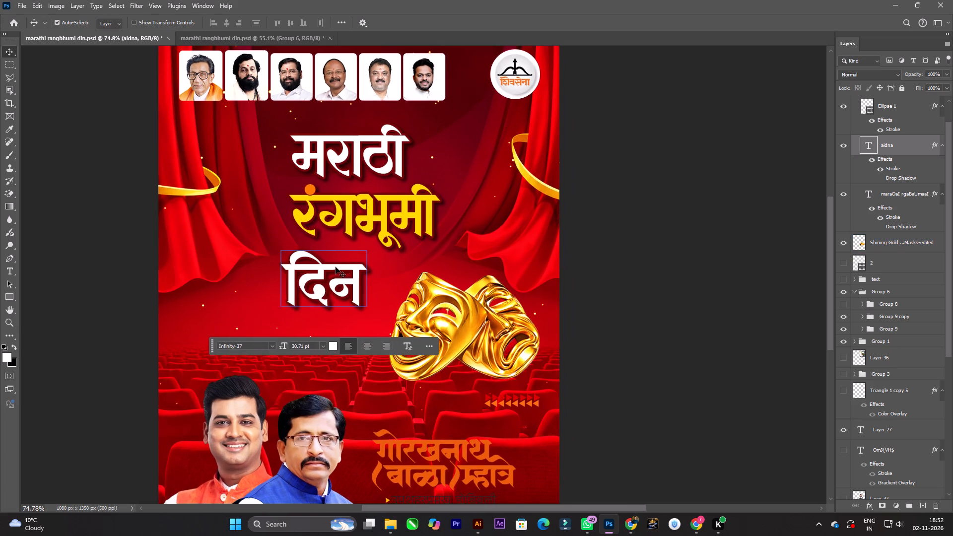
Move the दिन text up and to the right so it sits close beneath रंगभूमी.
left_click_drag(336, 268, 367, 248)
Tighten the line spacing between the two lines of the मराठी रंगभूमी text.
scroll(367, 248, "down", 3, "alt")
key("space")
key("space")
key("space")
key("space")
left_click_drag(332, 230, 352, 279)
scroll(352, 279, "up", 2, "alt")
key("space")
key("space")
left_click_drag(357, 269, 355, 280)
key("t")
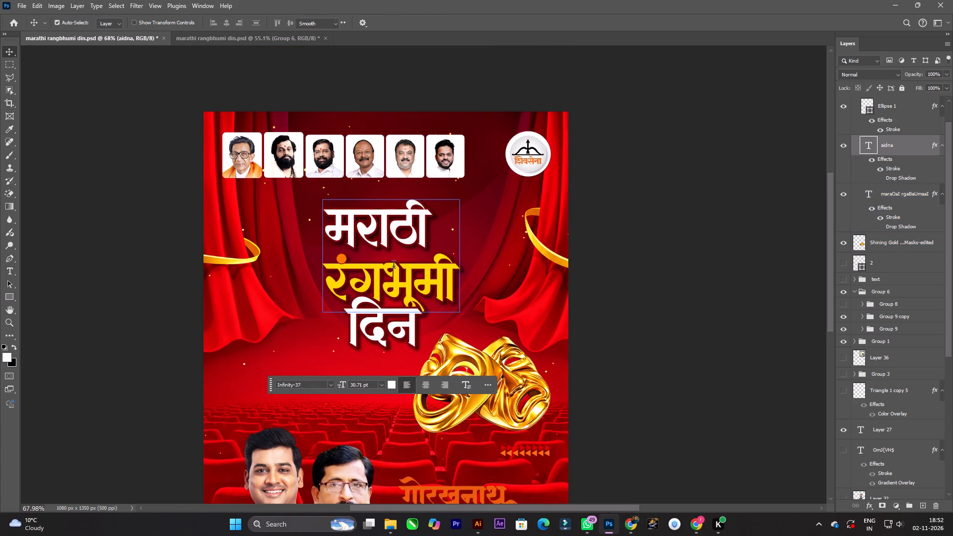
left_click(394, 266)
key("ctrl+a")
key("alt+Up")
key("alt+Up")
key("alt+Up")
key("alt+Up")
key("alt+Up")
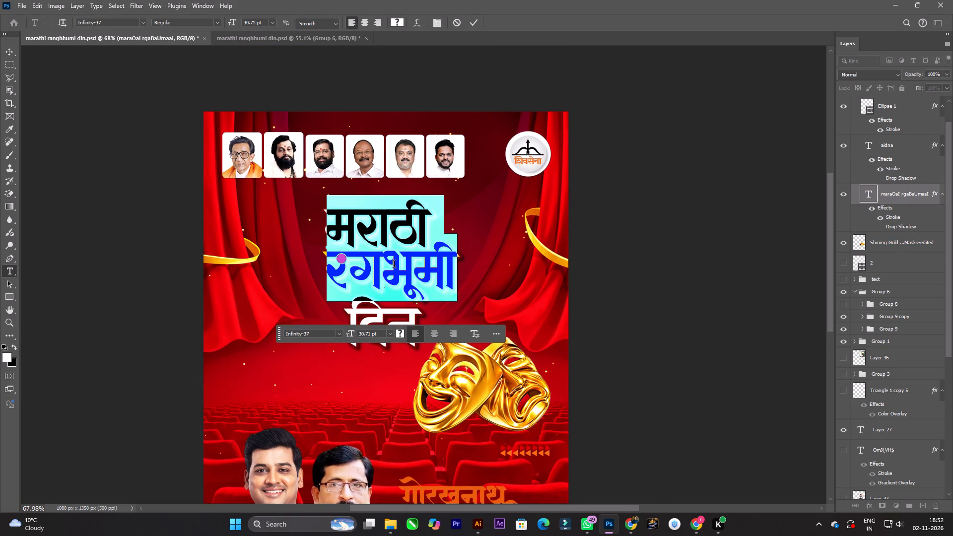
key("alt+Down")
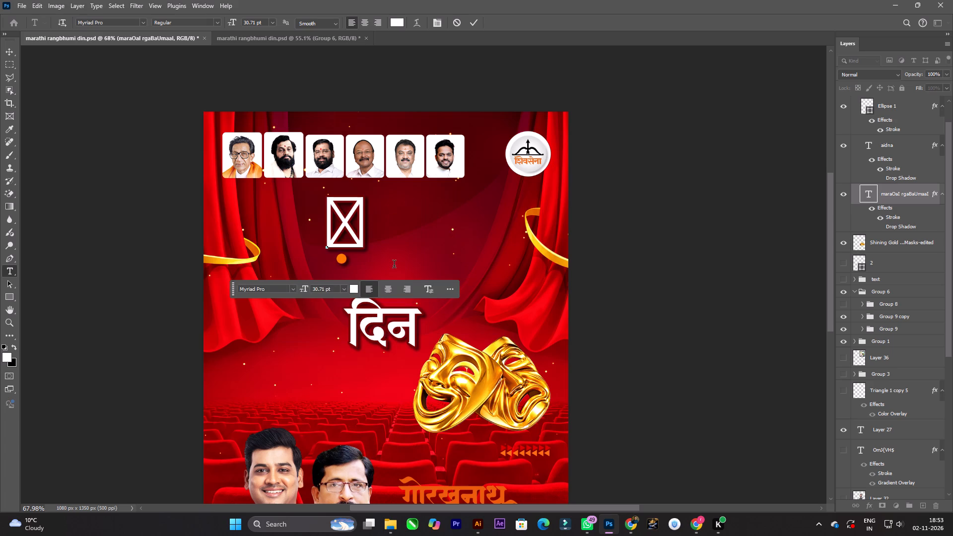
key("ctrl+z")
key("Return")
key("v")
Move the orange dot up above the र of रंगभूमी and scale it down to about 20 px.
scroll(394, 266, "up", 4, "alt")
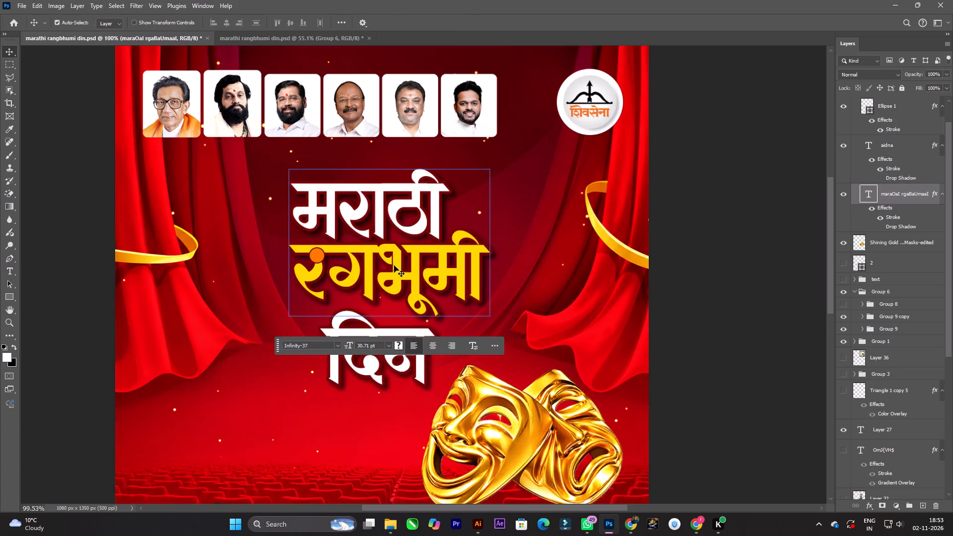
key("space")
left_click_drag(384, 276, 390, 374)
scroll(347, 364, "up", 5, "alt")
left_click_drag(323, 350, 319, 331)
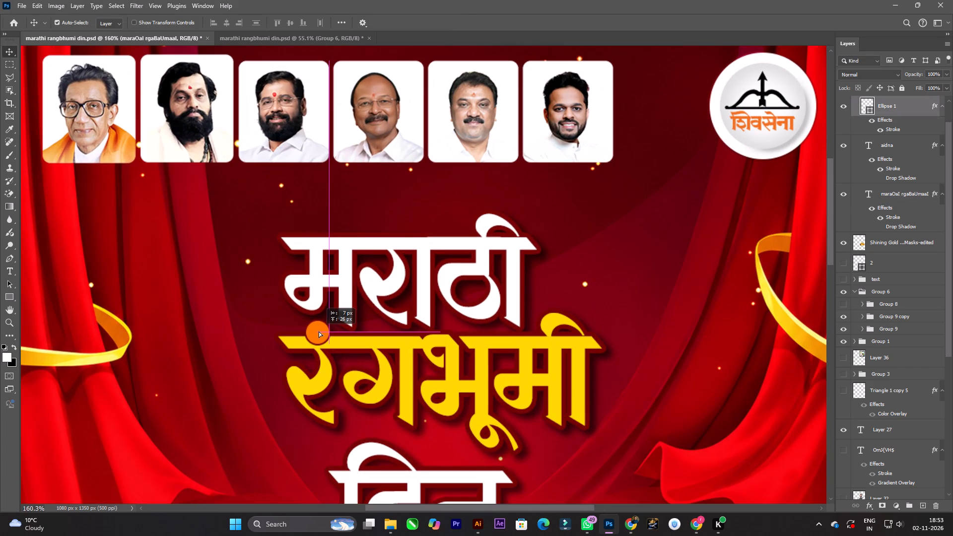
left_click_drag(319, 331, 319, 331)
scroll(320, 331, "up", 4, "alt")
key("ctrl+t")
left_click(334, 315, "alt")
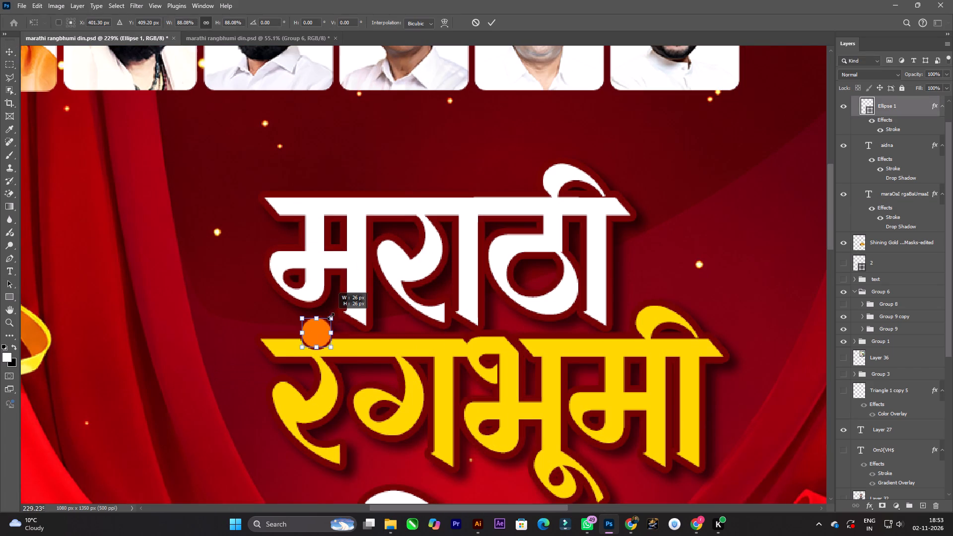
left_click(330, 321, "alt")
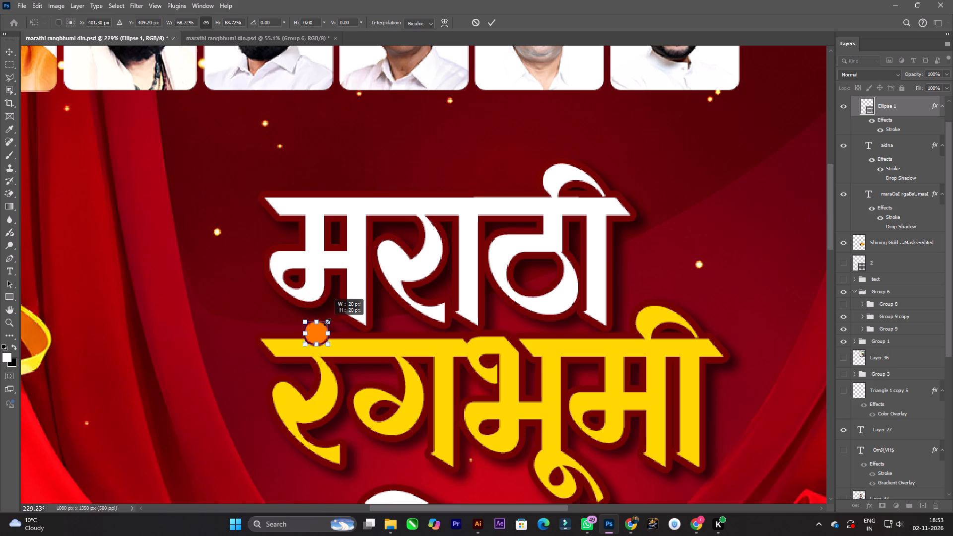
double_click(323, 331)
Nudge the orange dot slightly up and to the right over the र of रंगभूमी.
key("Up")
key("Up")
key("Up")
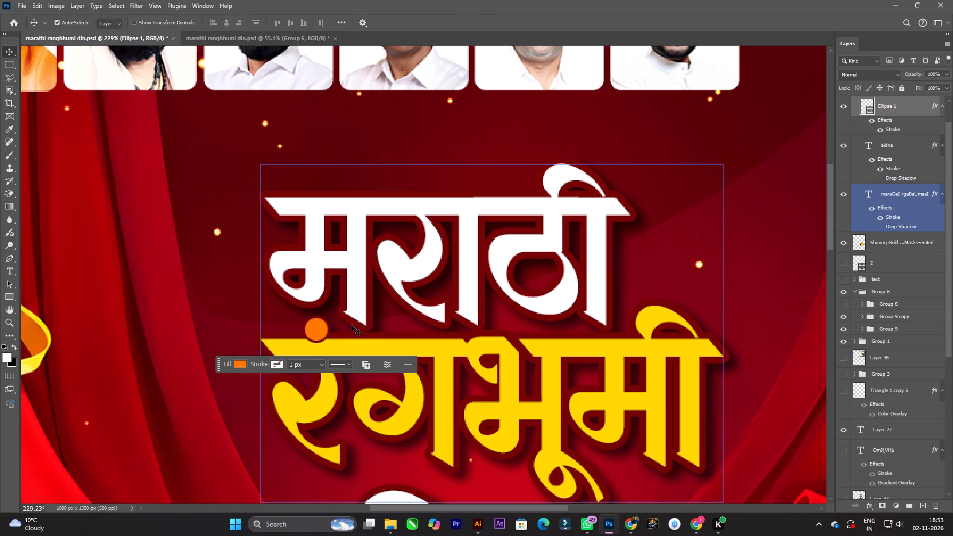
key("Right")
key("Right")
key("Right")
key("Right")
key("Right")
key("Right")
key("Right")
key("Right")
key("Right")
key("Right")
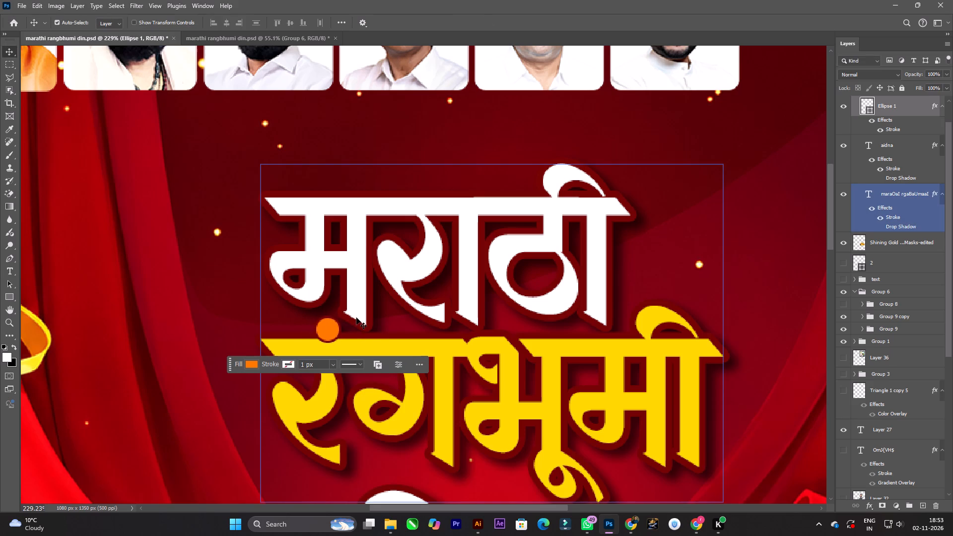
key("Left")
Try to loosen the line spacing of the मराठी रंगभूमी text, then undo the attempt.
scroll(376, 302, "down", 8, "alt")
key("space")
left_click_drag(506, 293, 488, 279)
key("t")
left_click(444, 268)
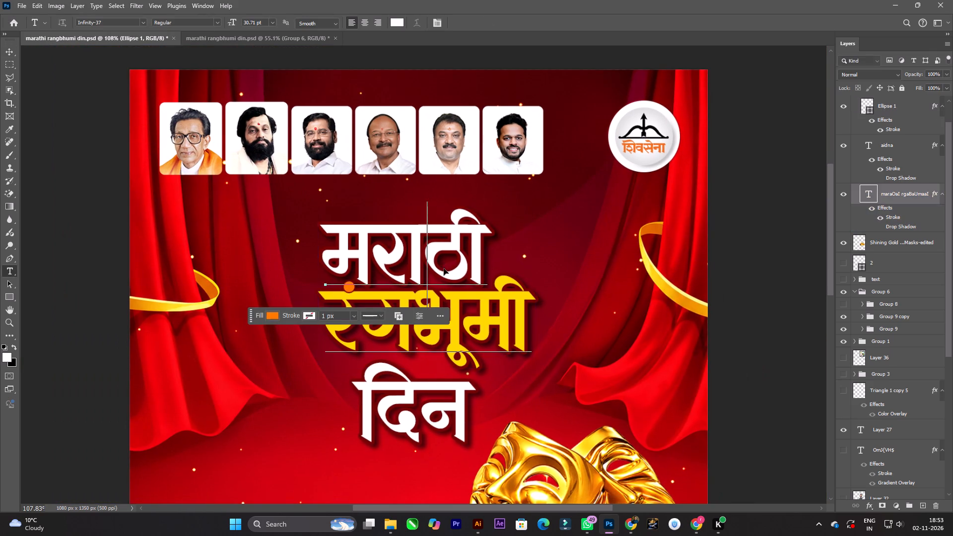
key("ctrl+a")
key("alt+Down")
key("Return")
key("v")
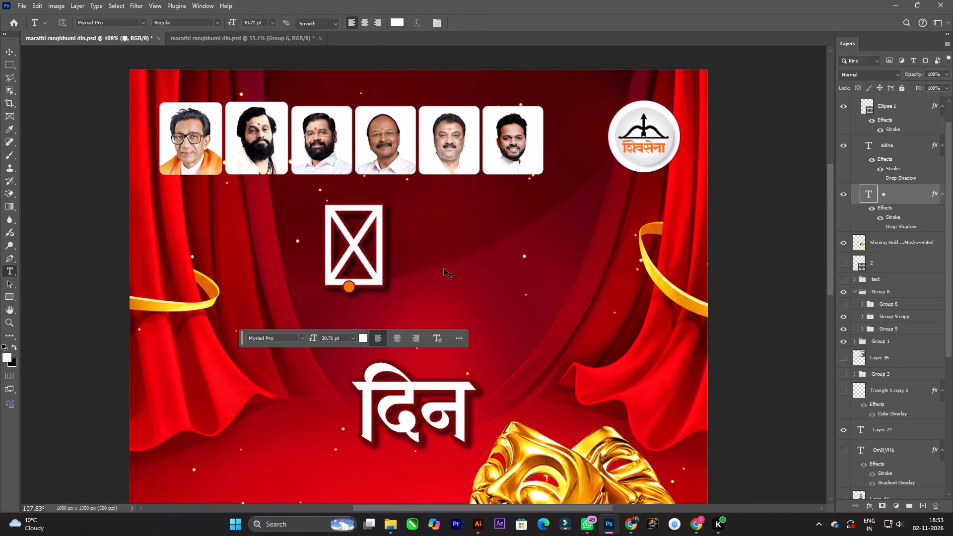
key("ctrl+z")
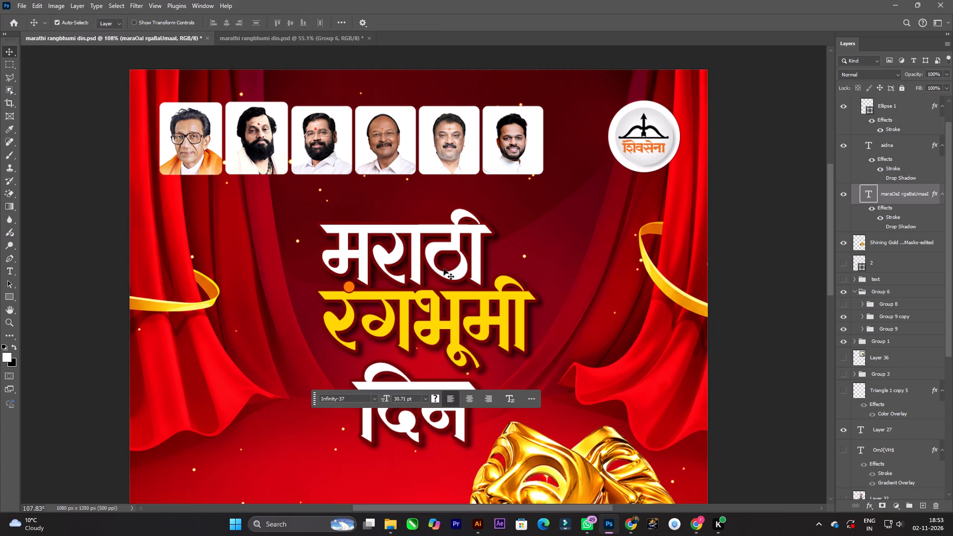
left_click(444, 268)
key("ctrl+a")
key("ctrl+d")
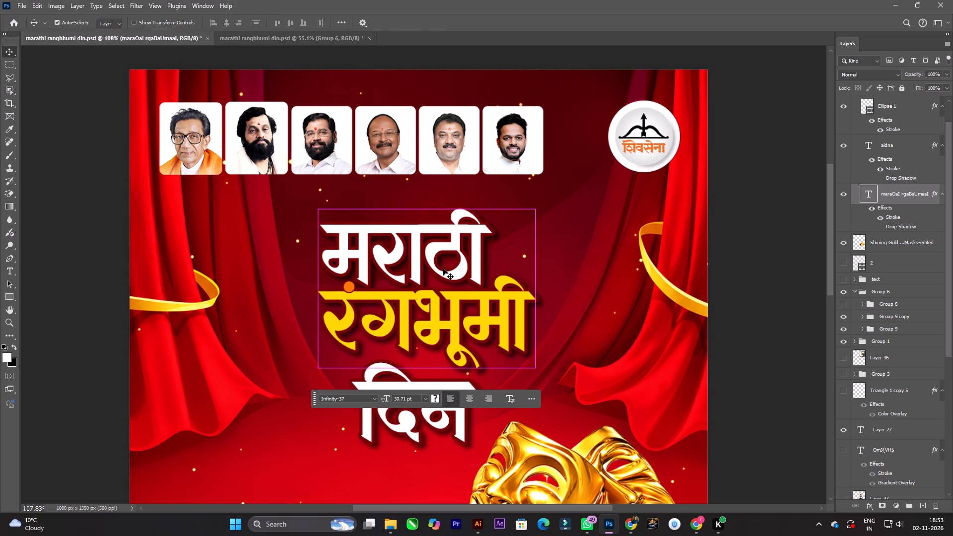
Increase the line spacing of the मराठी रंगभूमी text slightly.
key("t")
left_click(443, 268)
key("ctrl+a")
key("alt+Down")
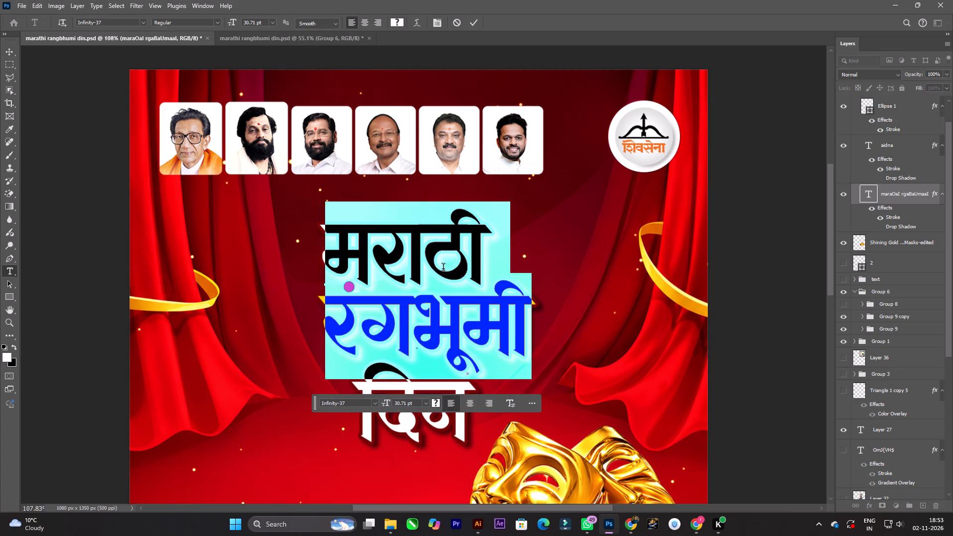
key("alt+Return")
key("Return")
key("v")
Clear the floating options bar off the artwork and shift the दिन text slightly left beneath रंगभूमी.
scroll(443, 269, "down", 6, "alt")
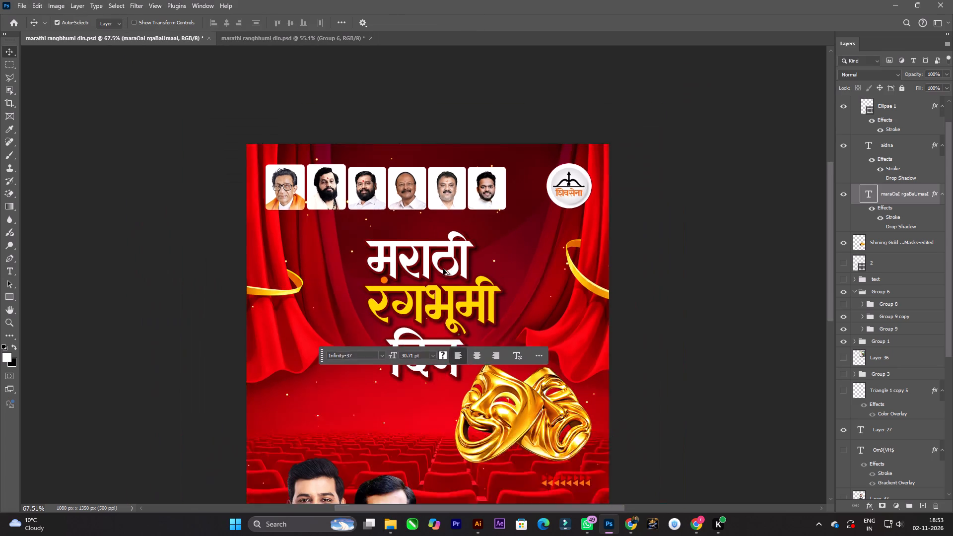
key("space")
left_click(448, 273)
key("v")
scroll(424, 305, "up", 2, "alt")
left_click_drag(326, 361, 683, 224)
left_click_drag(444, 354, 438, 353)
Nudge the orange dot down onto the headline of the र in रंगभूमी.
key("space")
key("space")
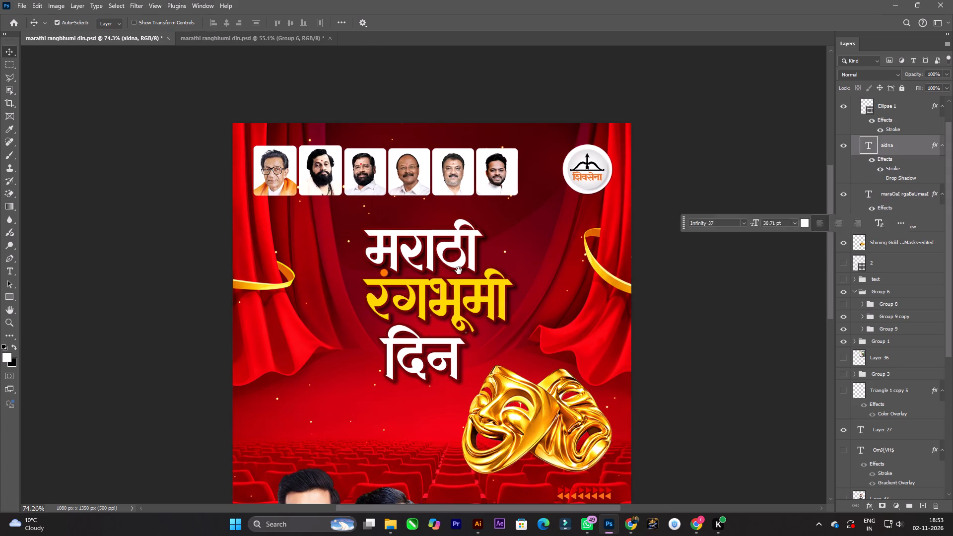
left_click_drag(462, 268, 423, 263)
scroll(424, 266, "down", 4, "alt")
key("space")
key("space")
key("space")
key("space")
key("space")
key("space")
key("space")
key("space")
key("space")
key("space")
key("space")
left_click_drag(399, 262, 414, 263)
scroll(398, 267, "up", 3, "alt")
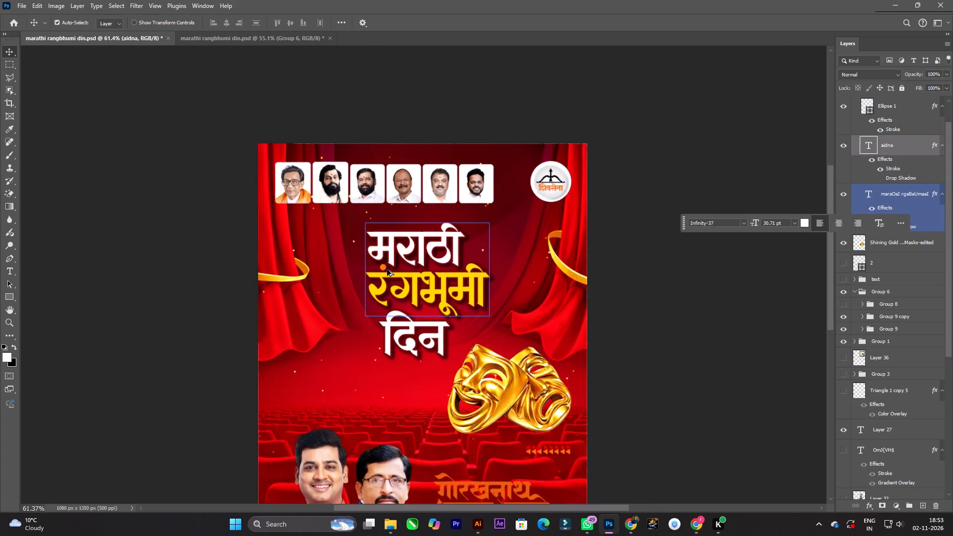
scroll(387, 269, "up", 7, "alt")
left_click(385, 265)
key("Down")
key("Down")
key("Down")
key("Down")
key("Down")
key("Down")
key("Down")
key("Down")
key("Down")
key("Down")
key("Down")
key("Down")
key("Down")
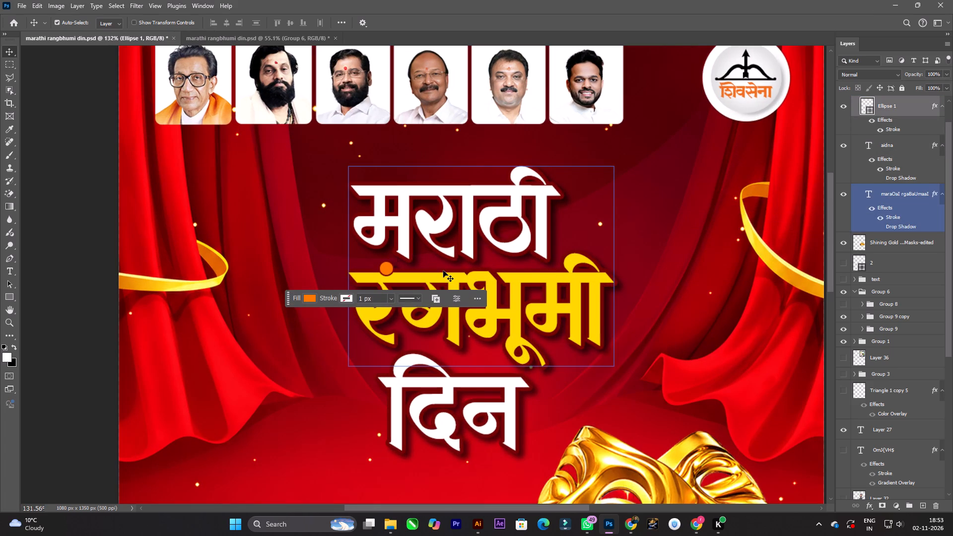
key("Down")
key("Down")
key("Up")
key("Down")
Try yellow and orange shades for the dot's fill, then set it to red ab010d sampled from the background.
double_click(867, 110)
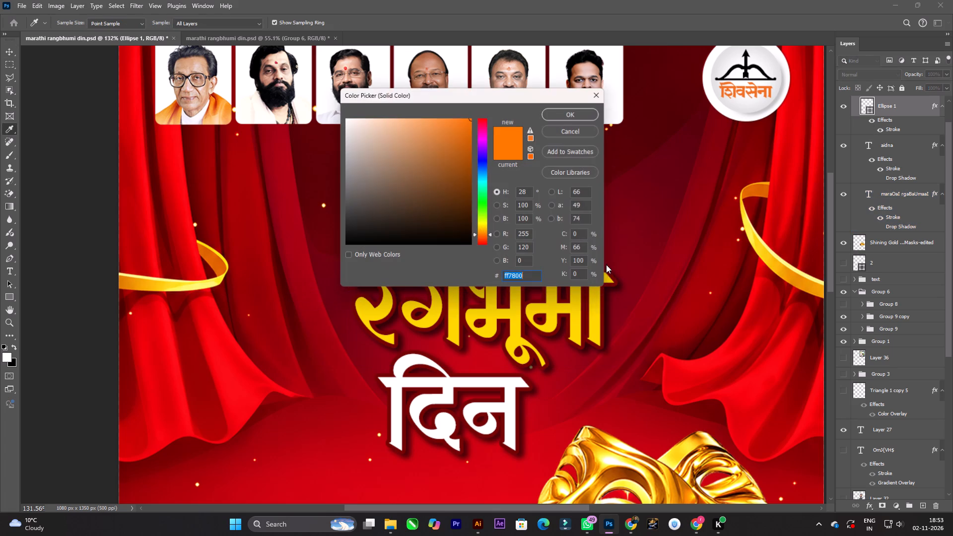
left_click(595, 305)
left_click_drag(500, 94, 502, 94)
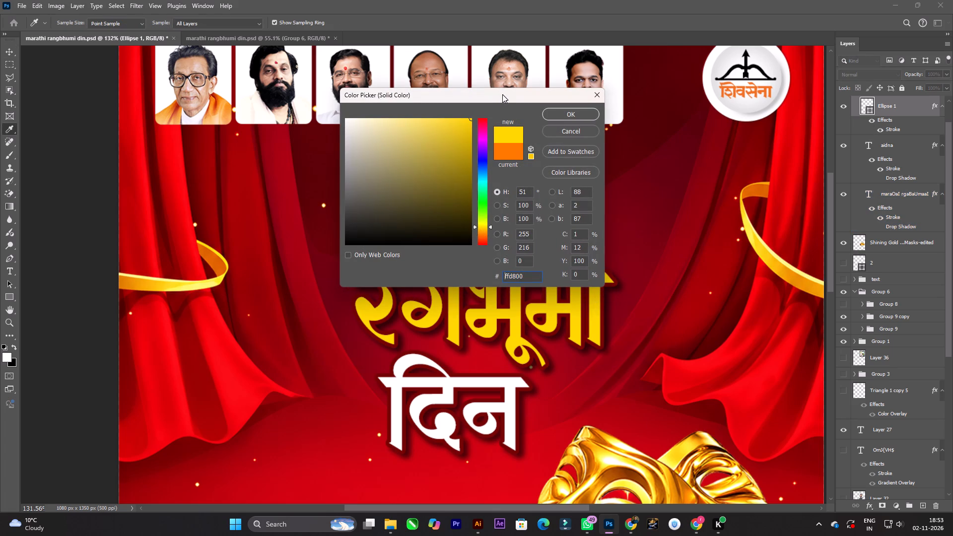
left_click_drag(502, 94, 652, 39)
left_click(619, 107)
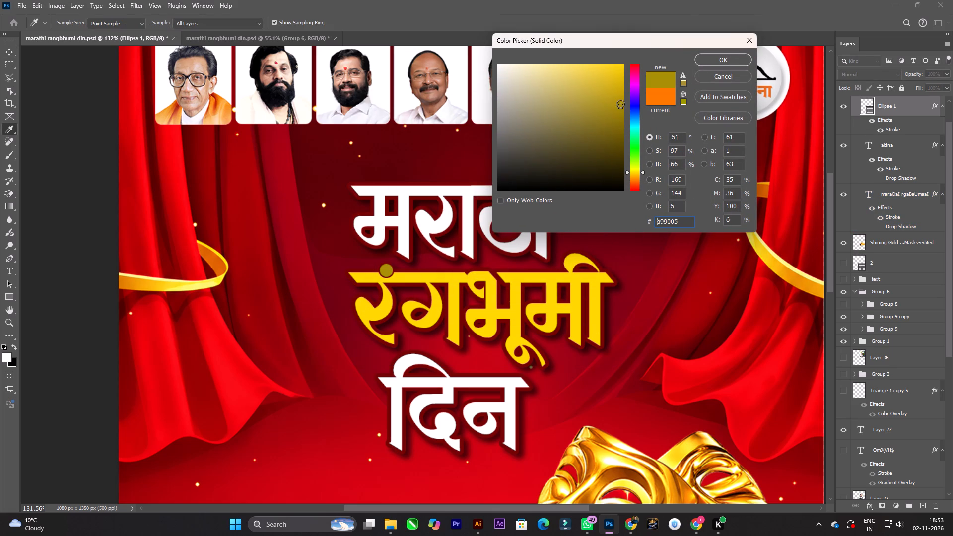
left_click(634, 173)
left_click_drag(607, 91, 601, 61)
left_click_drag(613, 92, 616, 89)
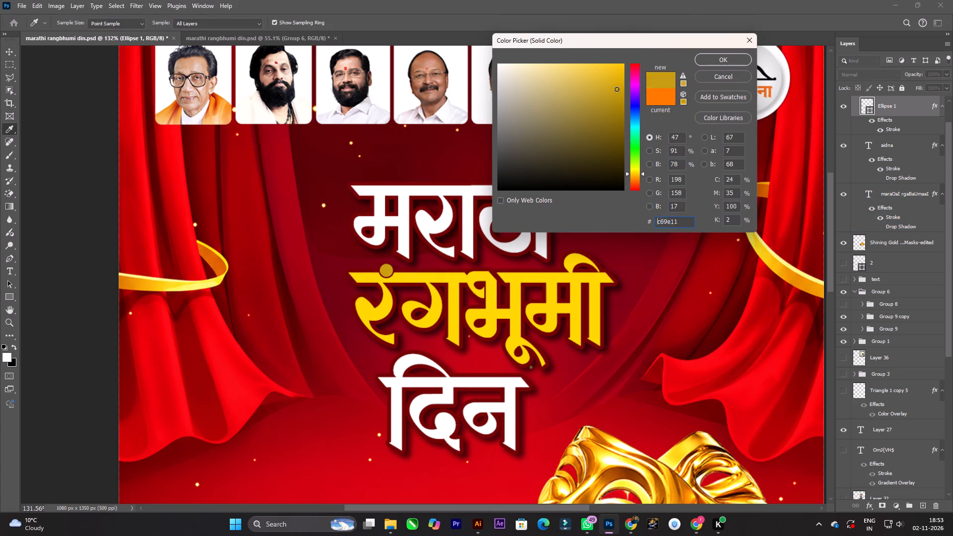
left_click_drag(616, 89, 618, 85)
left_click_drag(613, 87, 584, 67)
left_click(635, 179)
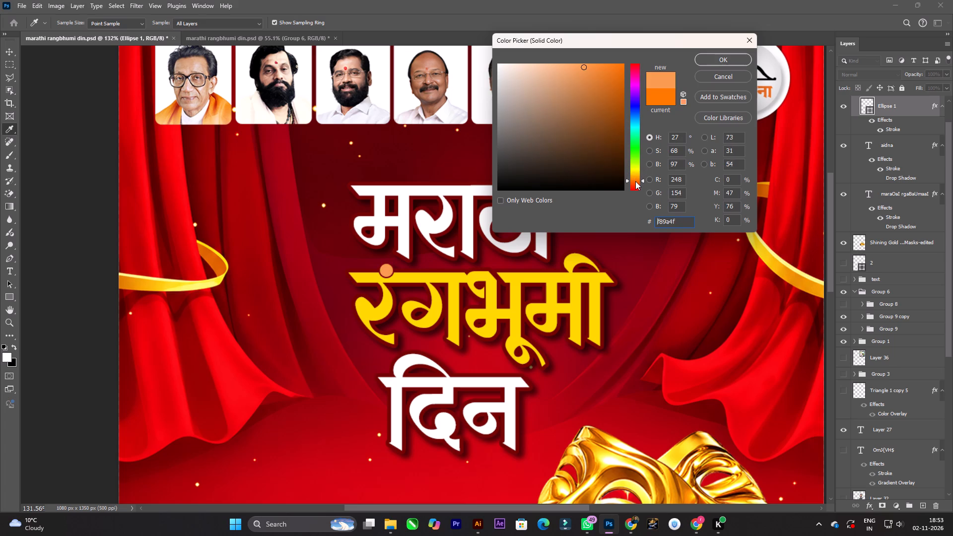
left_click(635, 181)
left_click(352, 415)
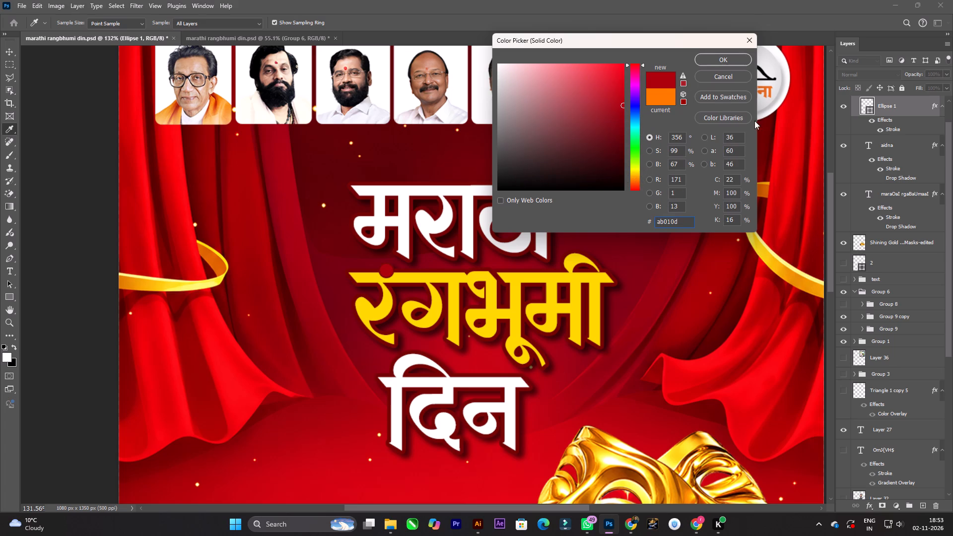
key("Return")
Change the dot's stroke colour to the golden yellow sampled from the रंगभूमी lettering.
double_click(890, 133)
double_click(892, 131)
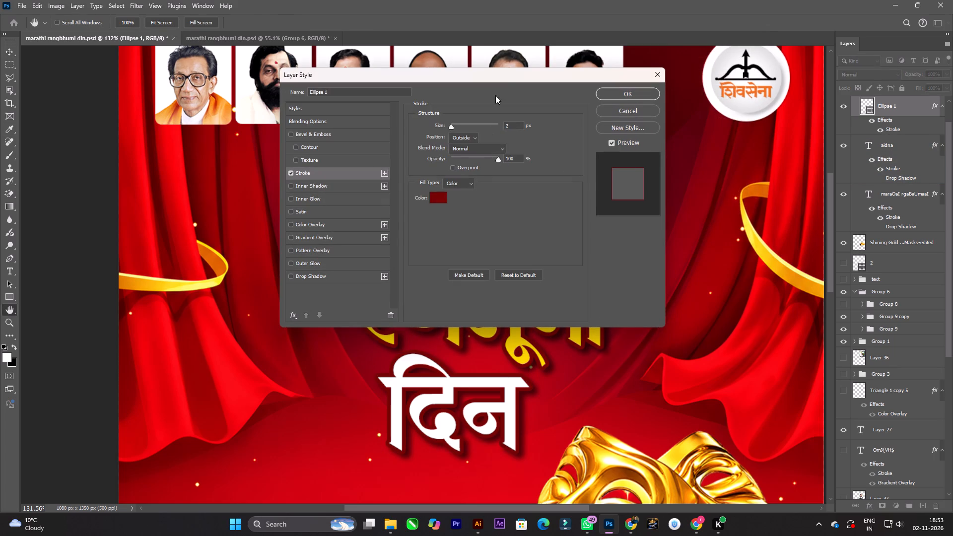
left_click_drag(505, 79, 738, 46)
left_click(674, 165)
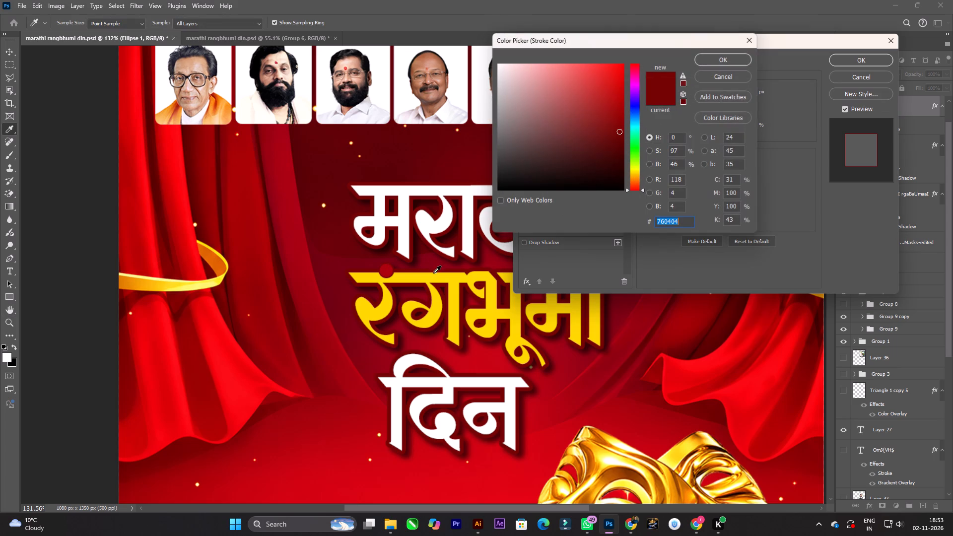
left_click(427, 276)
key("Return")
key("Return")
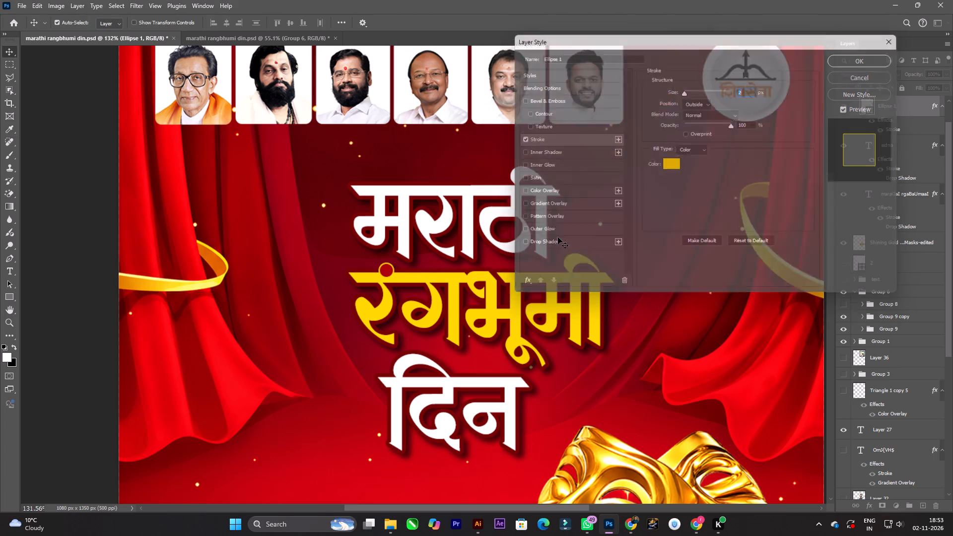
Nudge the red dot slightly left over the र of रंगभूमी.
scroll(455, 239, "down", 3, "alt")
key("space")
left_click(408, 256)
left_click(405, 264)
key("Left")
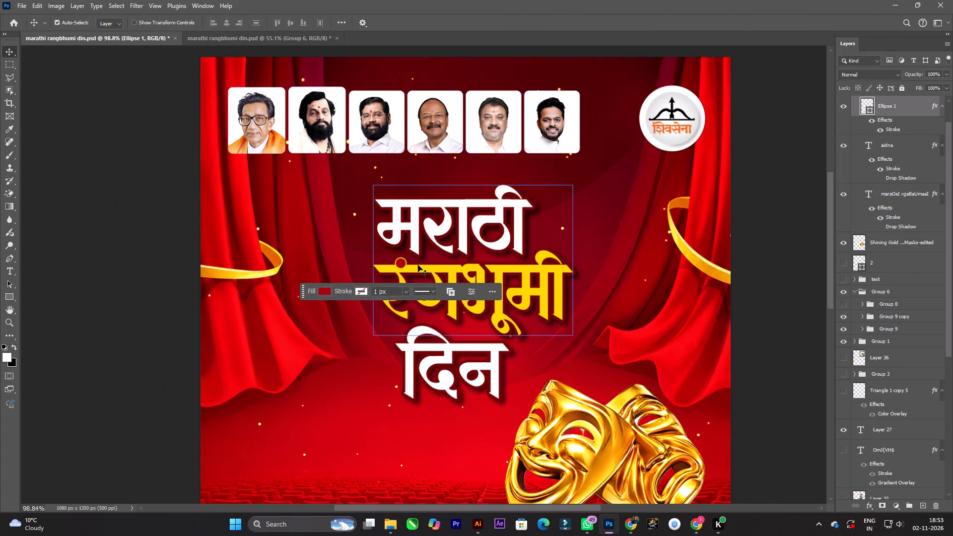
key("Left")
key("Left")
key("Right")
Nudge the दिन text slightly up and to the right beneath रंगभूमी.
scroll(415, 220, "down", 4)
key("space")
key("space")
key("space")
key("space")
key("space")
key("space")
left_click_drag(460, 211, 432, 212)
left_click(445, 318)
key("Up")
key("Right")
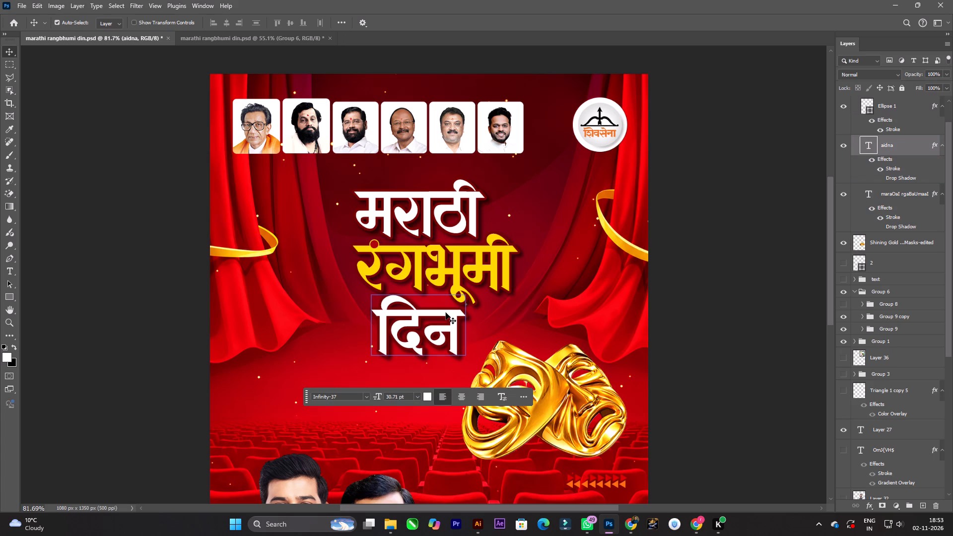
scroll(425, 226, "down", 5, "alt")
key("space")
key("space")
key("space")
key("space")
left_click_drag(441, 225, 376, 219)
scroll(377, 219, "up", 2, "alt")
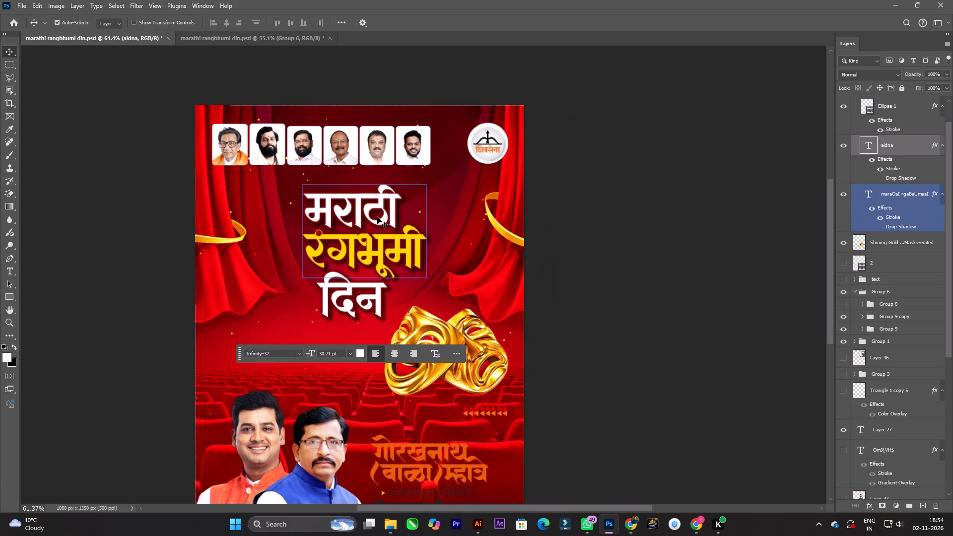
Scale the whole three-line title group to about 111% and move it left on the curtain background.
right_click(377, 217)
left_click(392, 222)
key("ctrl+t")
left_click_drag(427, 185, 429, 183, "alt")
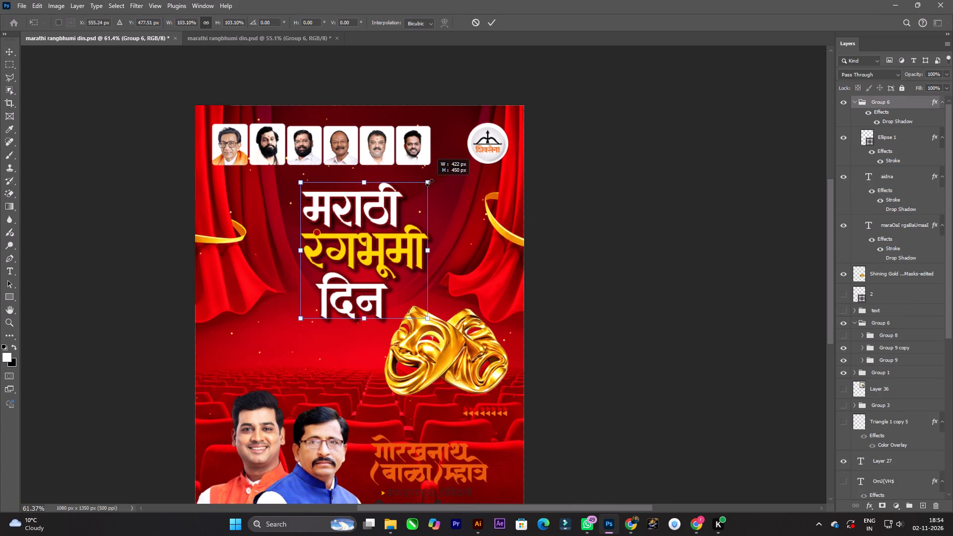
left_click_drag(429, 183, 434, 179, "alt")
left_click_drag(409, 241, 382, 248)
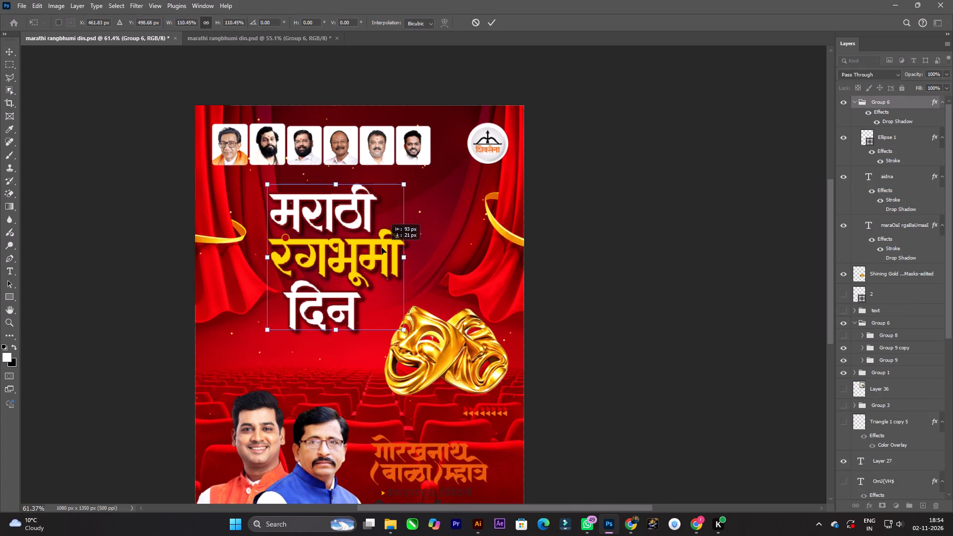
left_click_drag(382, 248, 377, 244)
left_click(398, 327)
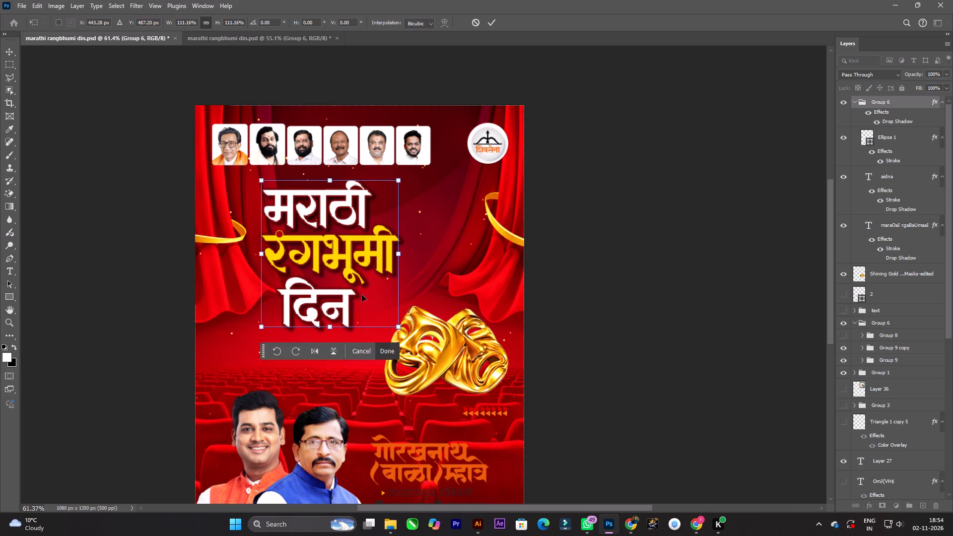
left_click(345, 281)
left_click_drag(345, 281, 354, 289)
Move the gold theatre masks up and left so they sit beside दिन.
left_click_drag(476, 358, 445, 335)
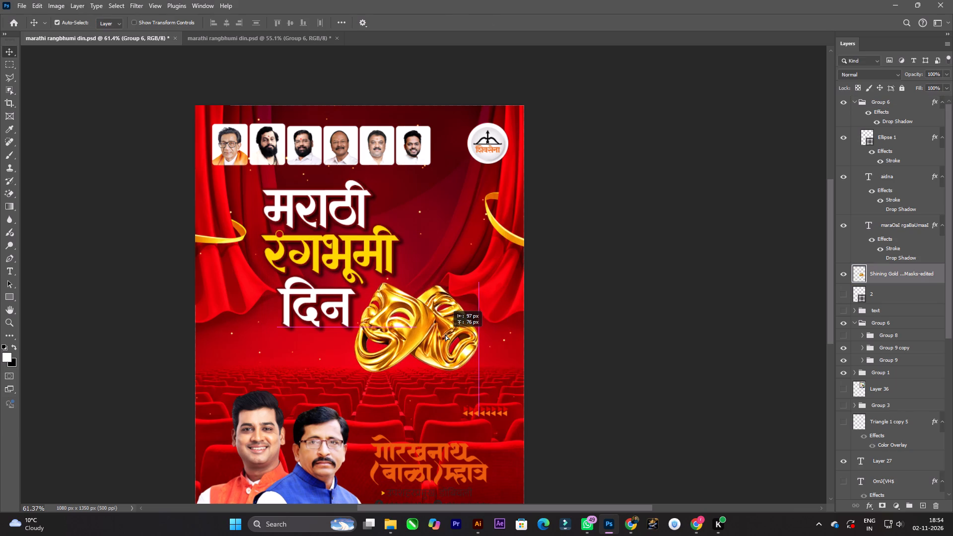
left_click_drag(445, 335, 447, 335)
Scale the gold masks down to about 94% and shift them slightly up and left, close to दिन.
scroll(447, 335, "down", 3, "alt")
key("space")
key("space")
key("space")
key("space")
key("space")
key("space")
key("space")
key("space")
key("space")
key("space")
key("space")
key("space")
key("space")
key("space")
key("space")
key("space")
key("space")
key("space")
key("space")
key("space")
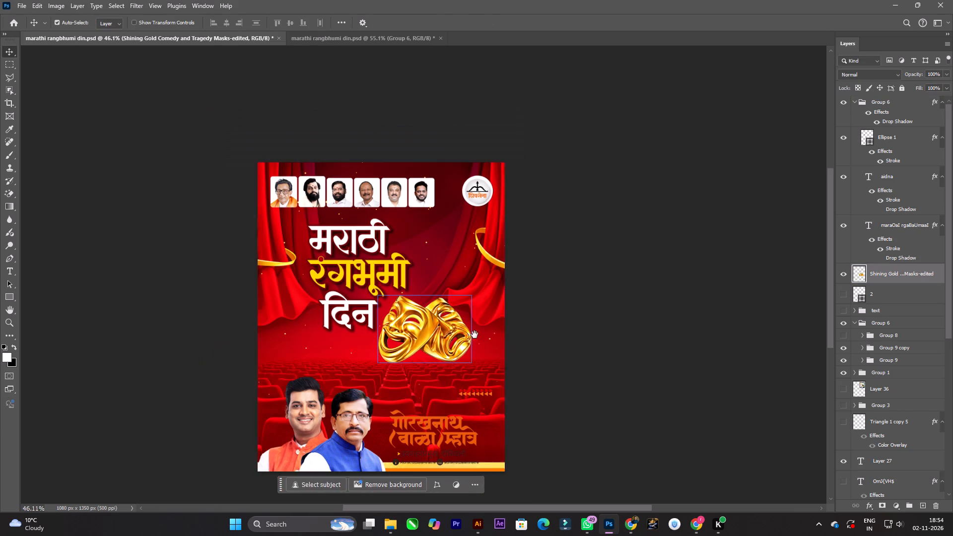
left_click_drag(471, 335, 429, 361)
left_click_drag(418, 360, 423, 359)
left_click_drag(400, 348, 401, 354)
key("ctrl+t")
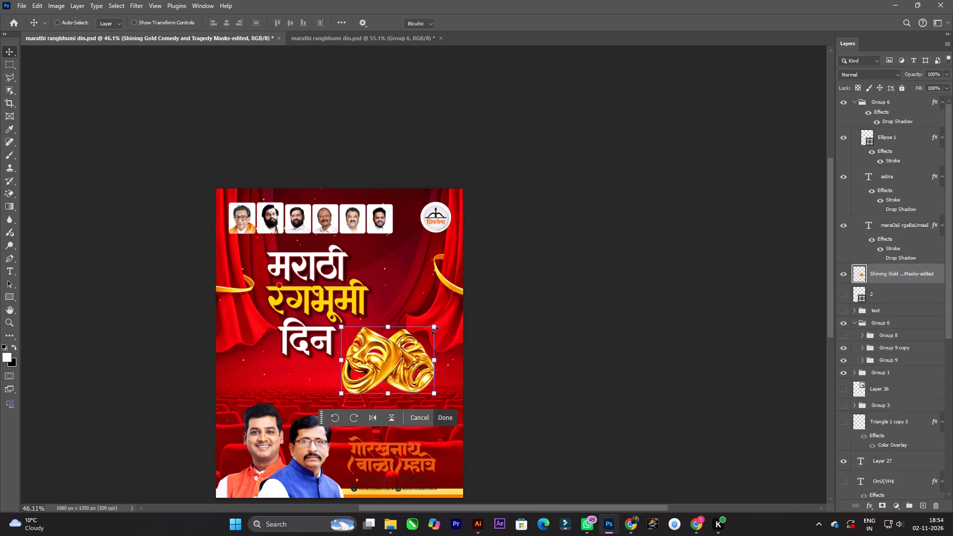
left_click_drag(434, 330, 423, 321, "alt")
left_click_drag(404, 358, 400, 356)
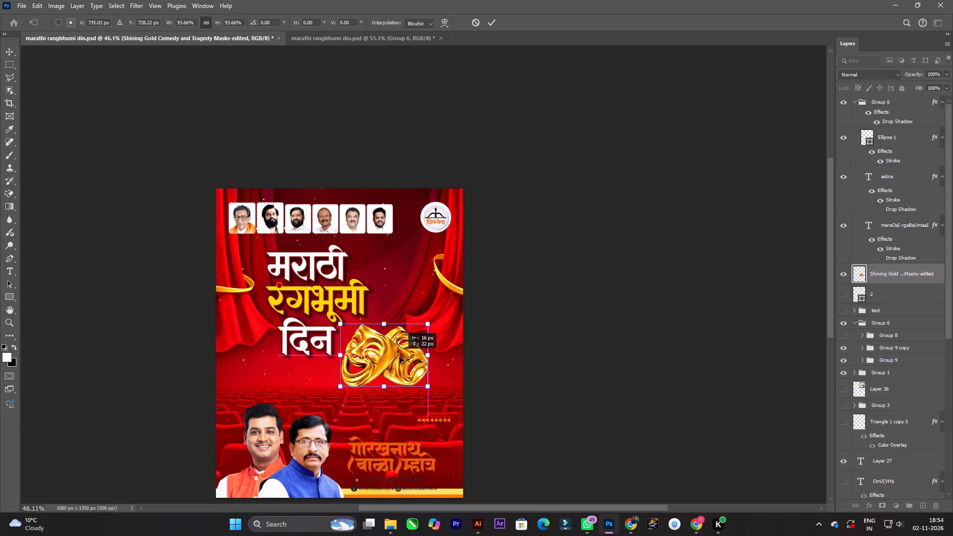
left_click_drag(400, 356, 399, 355)
double_click(399, 355)
Shift the title group slightly right and down so it sits tightly against the gold masks.
scroll(363, 334, "up", 2, "alt")
key("space")
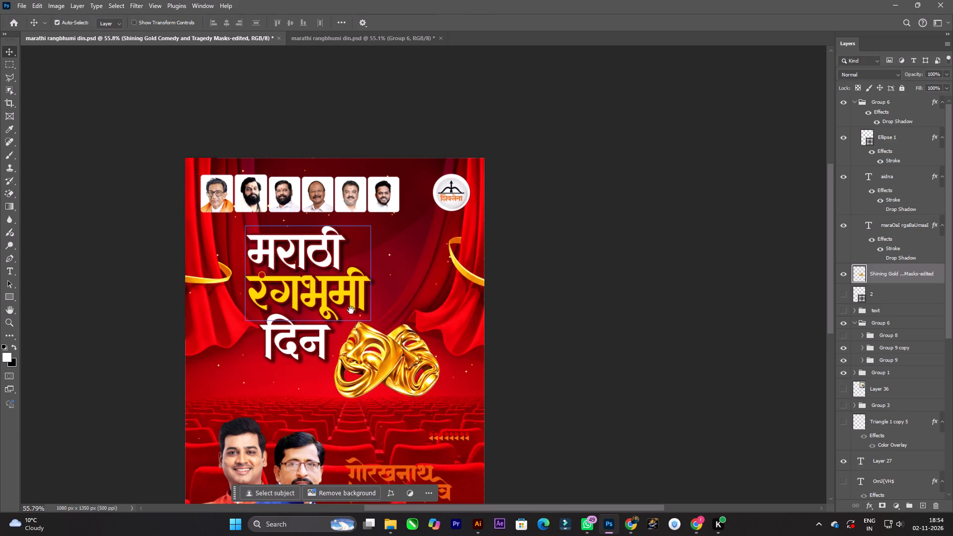
right_click(351, 299)
left_click(367, 303)
key("ctrl+t")
left_click_drag(344, 286, 348, 291)
double_click(348, 291)
key("Right")
key("Right")
key("Right")
key("Left")
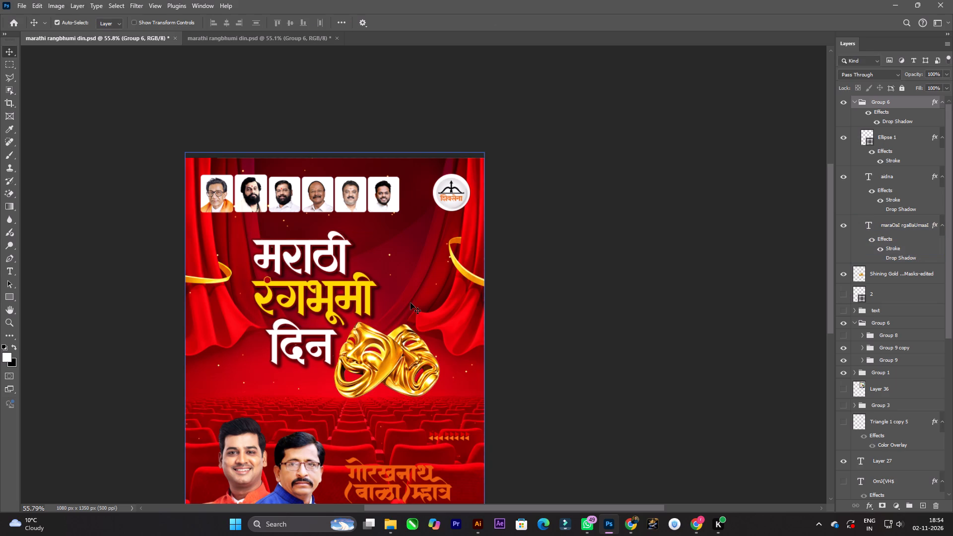
key("Right")
key("Right")
key("Right")
key("Left")
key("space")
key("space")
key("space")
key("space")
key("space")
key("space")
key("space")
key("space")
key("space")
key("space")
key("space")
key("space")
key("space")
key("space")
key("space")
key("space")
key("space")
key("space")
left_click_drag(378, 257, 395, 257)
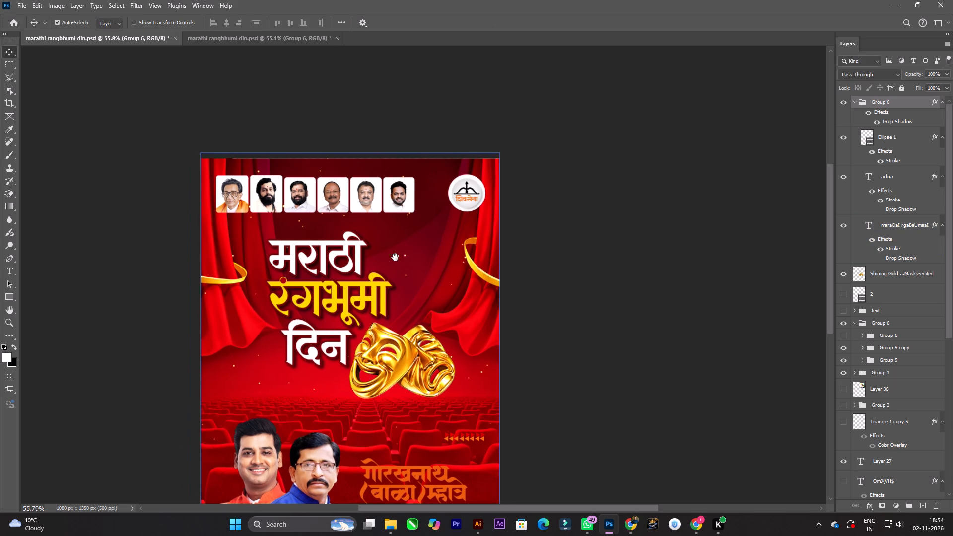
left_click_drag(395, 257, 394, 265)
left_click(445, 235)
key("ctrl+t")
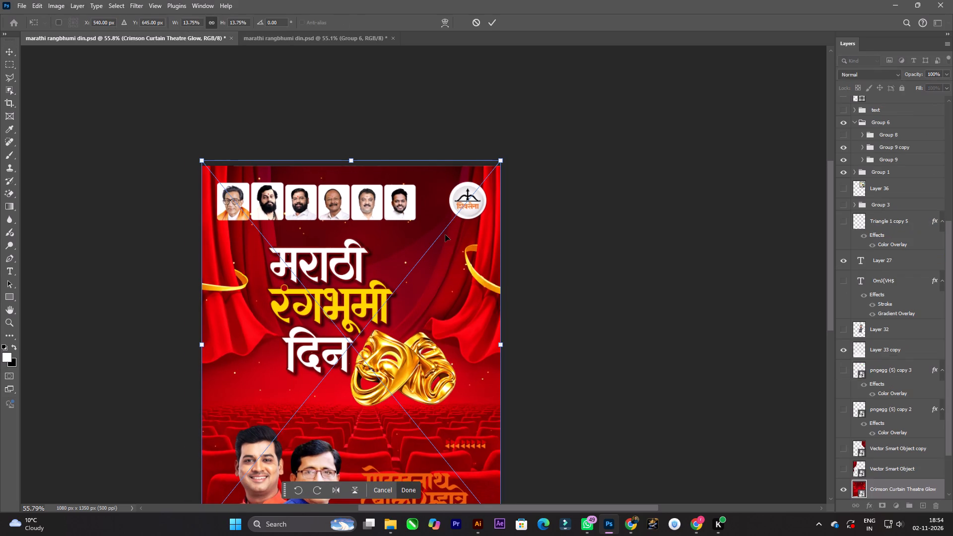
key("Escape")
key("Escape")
Save the poster document.
key("space")
key("space")
key("space")
key("space")
key("space")
key("space")
key("space")
key("space")
key("space")
key("space")
key("space")
key("space")
key("space")
key("space")
key("space")
key("space")
key("space")
left_click_drag(521, 275, 516, 244)
scroll(516, 244, "down", 1, "alt")
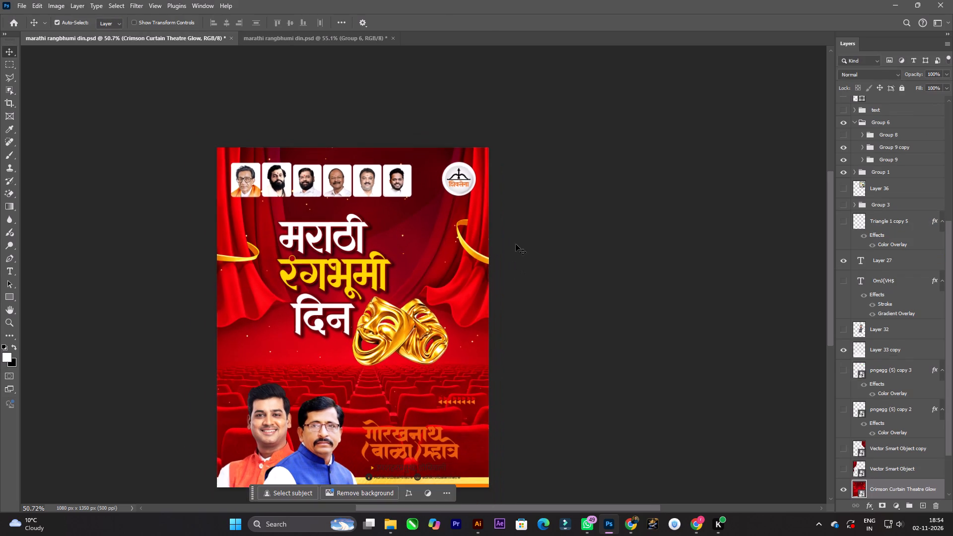
key("space")
left_click_drag(578, 269, 574, 261)
scroll(465, 294, "up", 2, "alt")
key("ctrl+s")
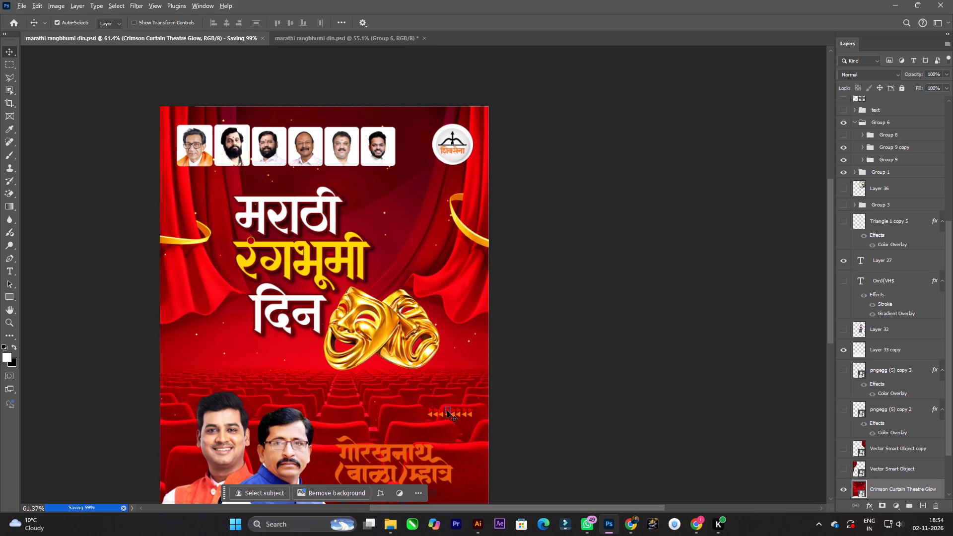
Hide Group 6, which holds the row of small orange triangles above the name text.
right_click(449, 411)
left_click(464, 416)
scroll(889, 402, "down", 4)
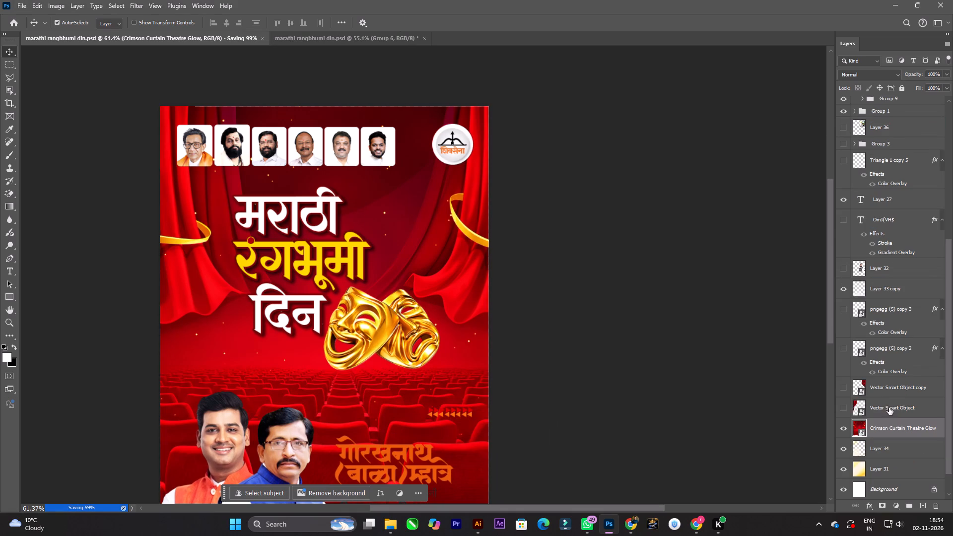
right_click(464, 411)
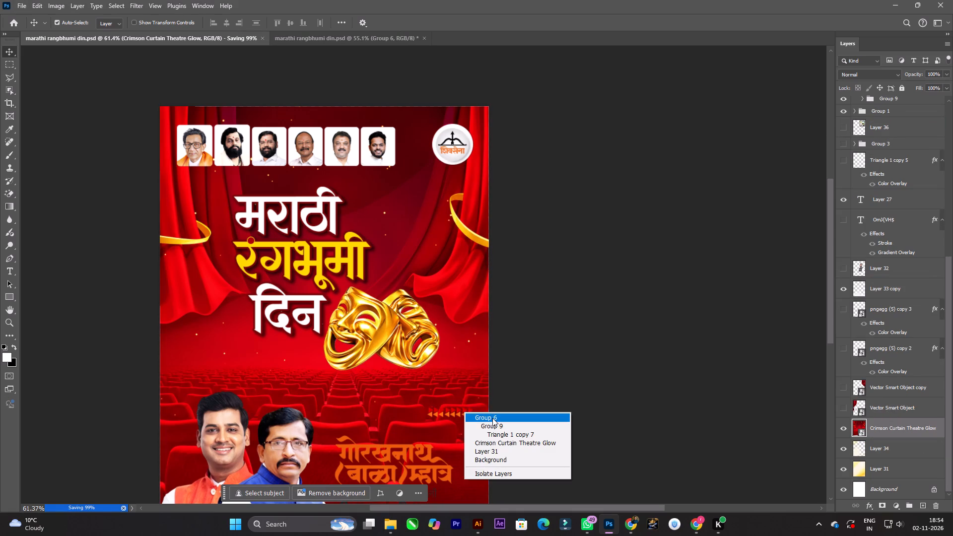
left_click(494, 419)
left_click(848, 104)
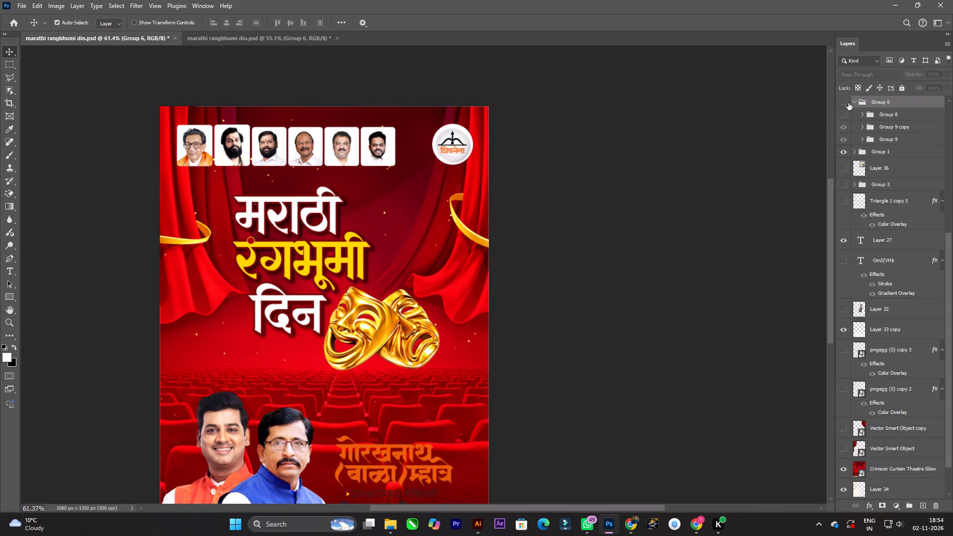
double_click(849, 102)
Select Rectangle 4 and examine the layers of Group 1 by toggling that strip, a leader's photo and the whole group off and on.
scroll(348, 275, "down", 3)
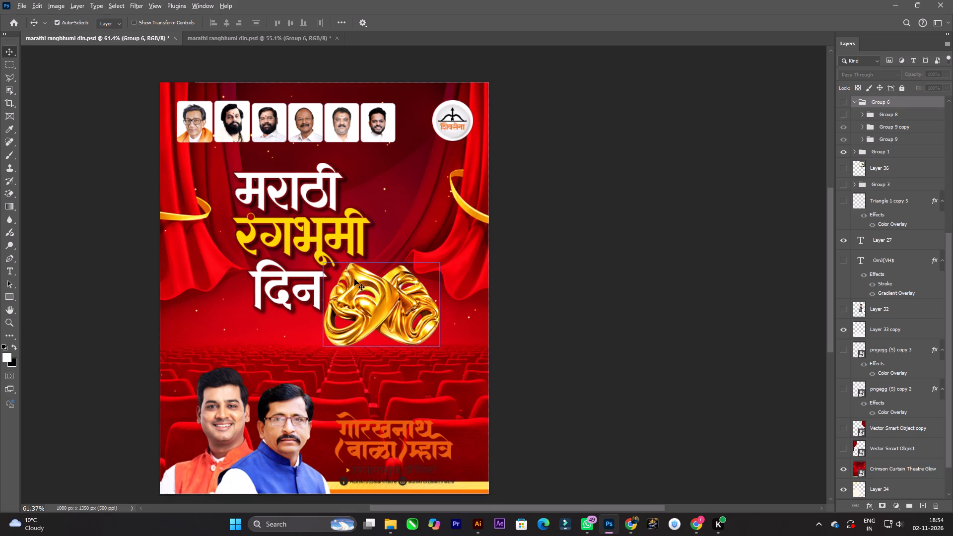
scroll(356, 280, "down", 2, "alt")
key("space")
left_click_drag(321, 283, 356, 287)
scroll(301, 409, "up", 2)
key("space")
key("space")
left_click_drag(314, 413, 321, 374)
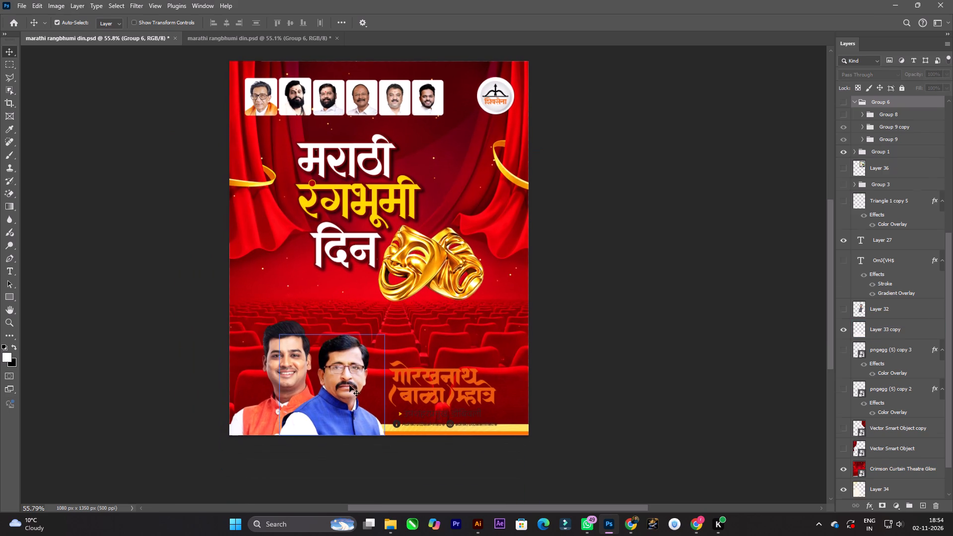
left_click(349, 385)
scroll(872, 378, "down", 4)
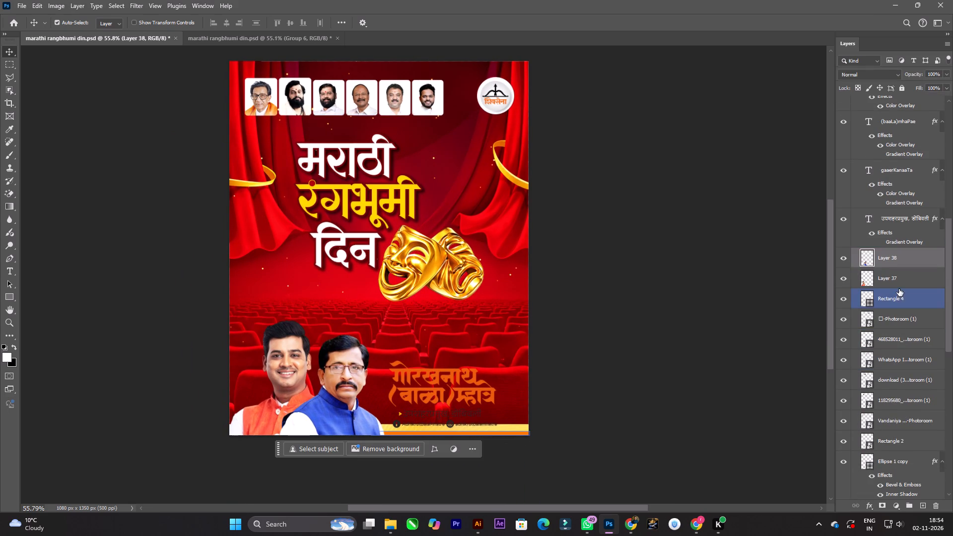
left_click(902, 299)
left_click(848, 300)
left_click(848, 300)
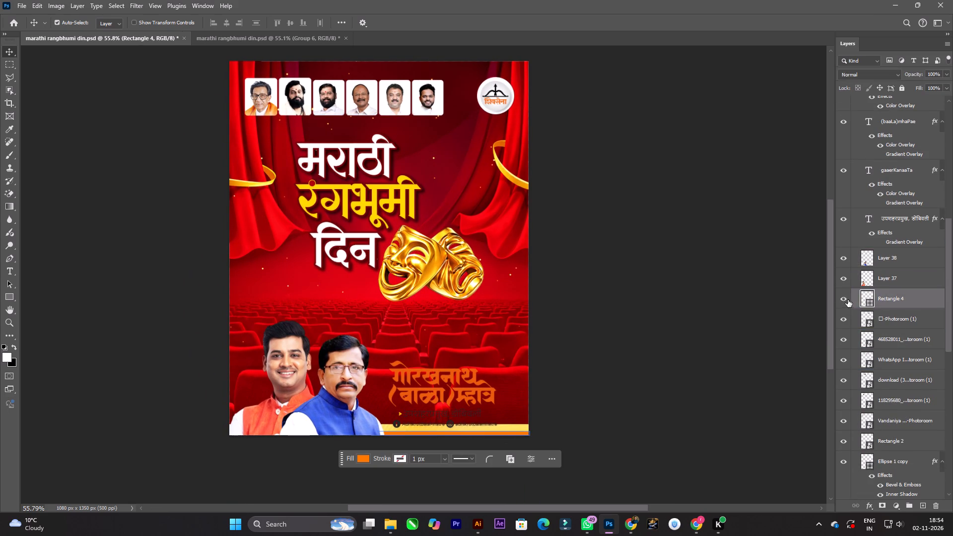
scroll(890, 324, "down", 4)
left_click(847, 277)
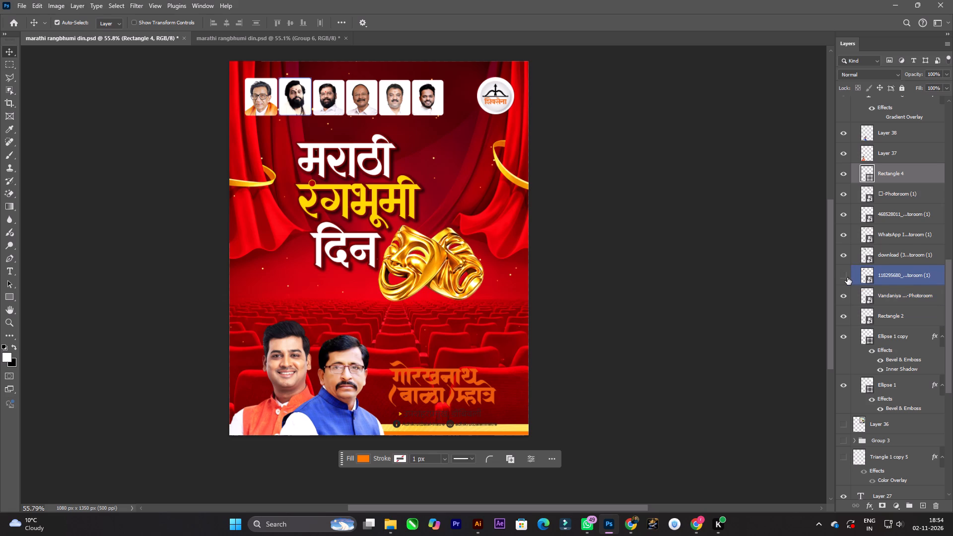
left_click(847, 277)
scroll(867, 252, "up", 8)
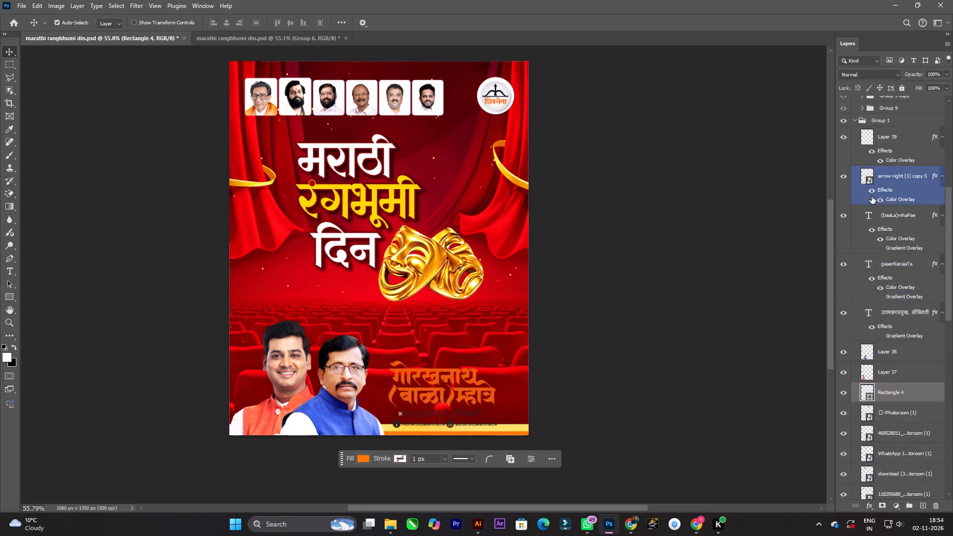
scroll(872, 197, "up", 2)
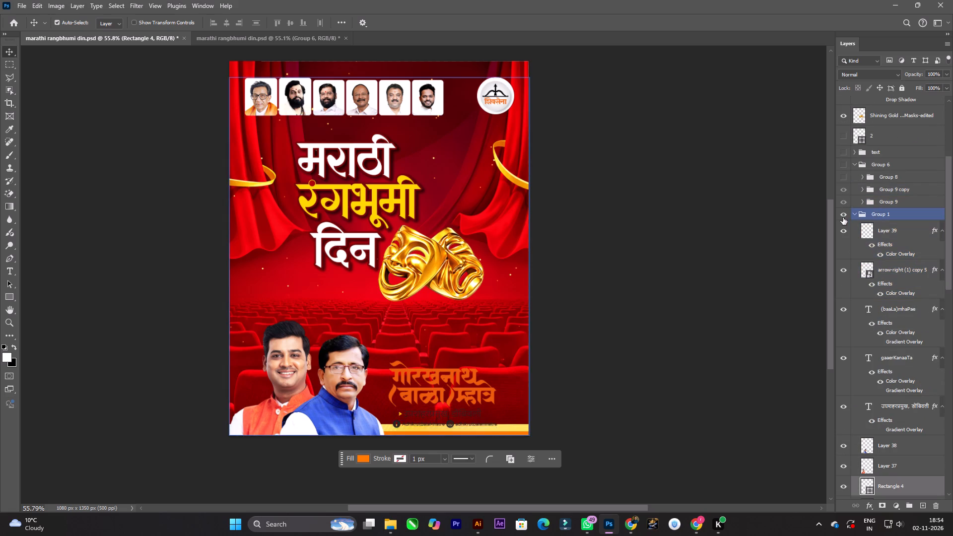
left_click(843, 217)
left_click(843, 217)
scroll(897, 311, "down", 2)
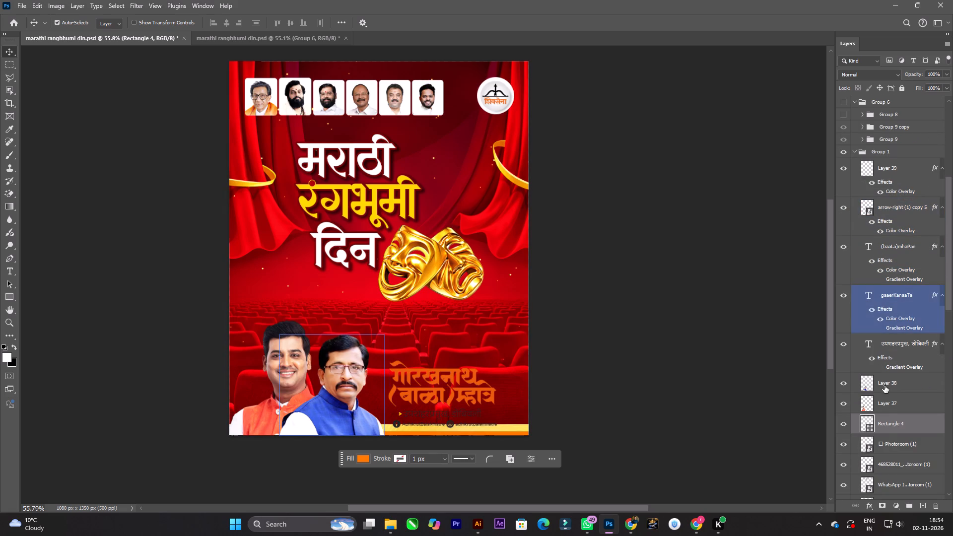
Draw a rectangle about 1240 × 268 px across the poster's footer and place it one layer below Rectangle 4.
left_click(11, 298)
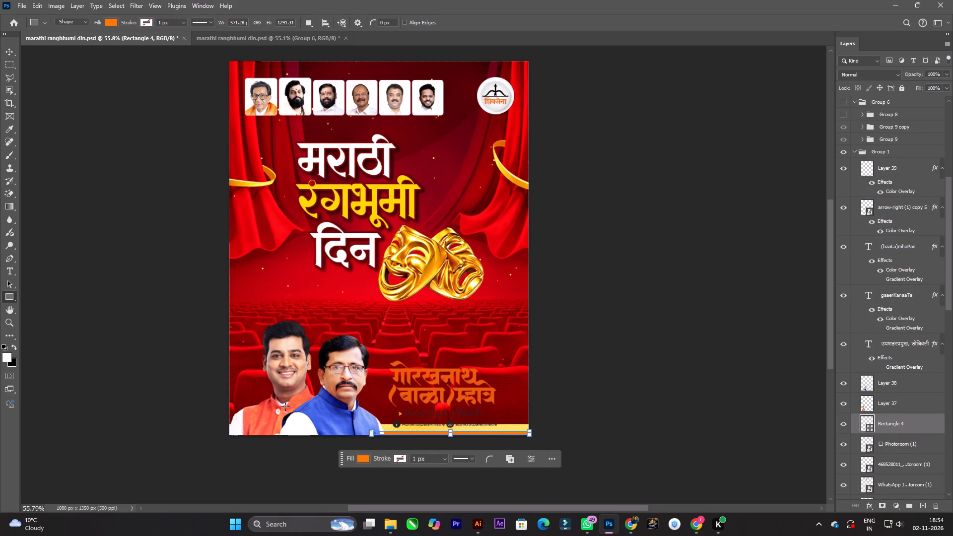
left_click_drag(215, 366, 558, 440)
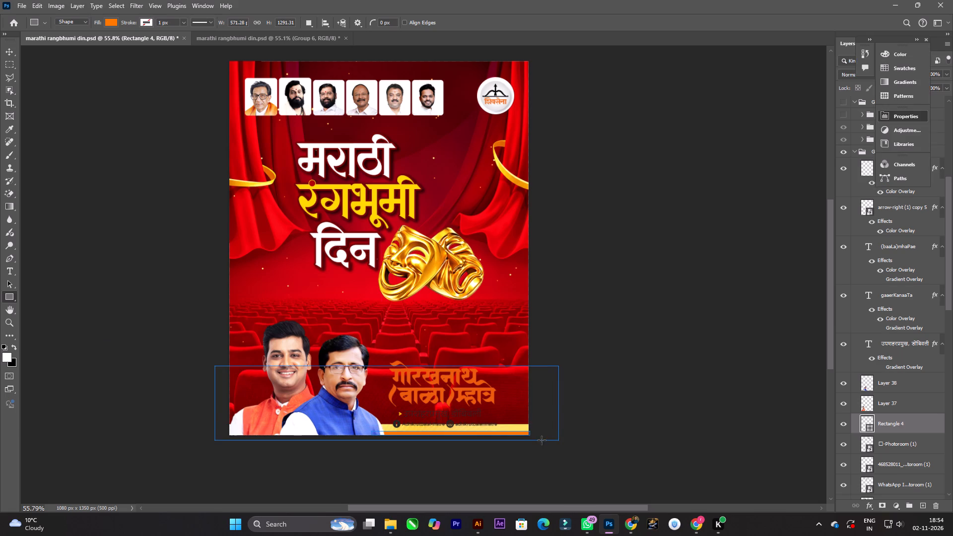
key("v")
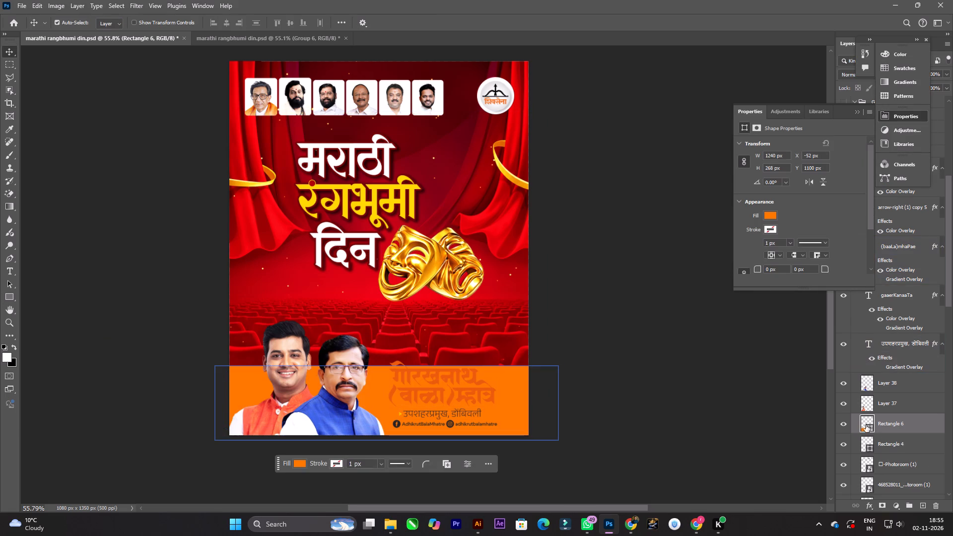
key("ctrl+bracketleft")
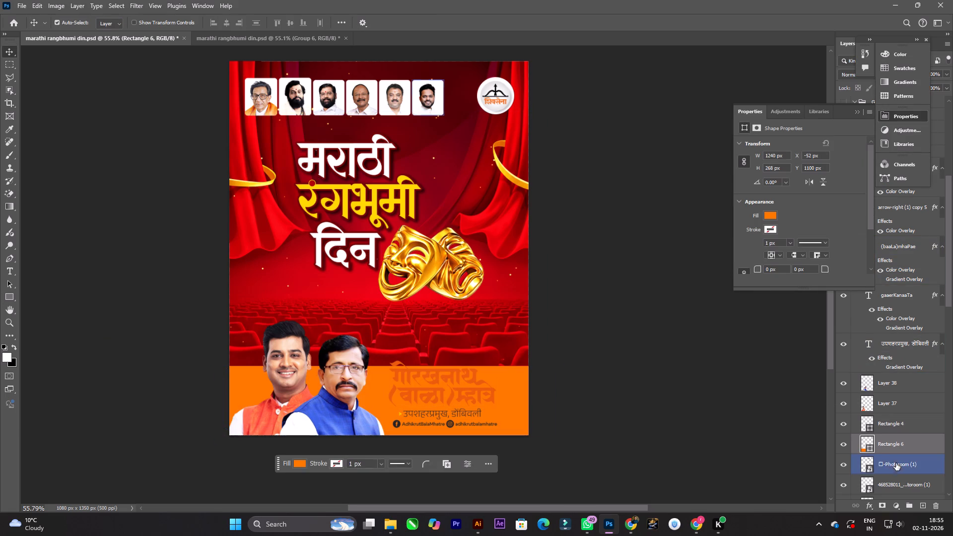
Set the new footer rectangle's fill colour to white ffffff.
double_click(866, 447)
left_click_drag(537, 108, 354, 0)
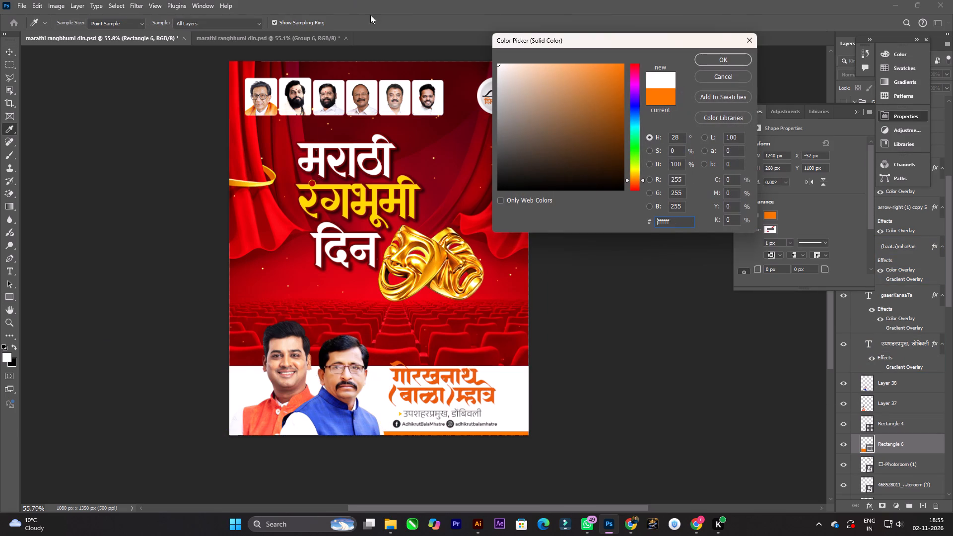
key("Return")
Stretch the white footer rectangle upward to a height of about 298 px, keeping its bottom edge in place.
scroll(464, 401, "up", 3, "alt")
key("space")
left_click(486, 383)
key("ctrl+t")
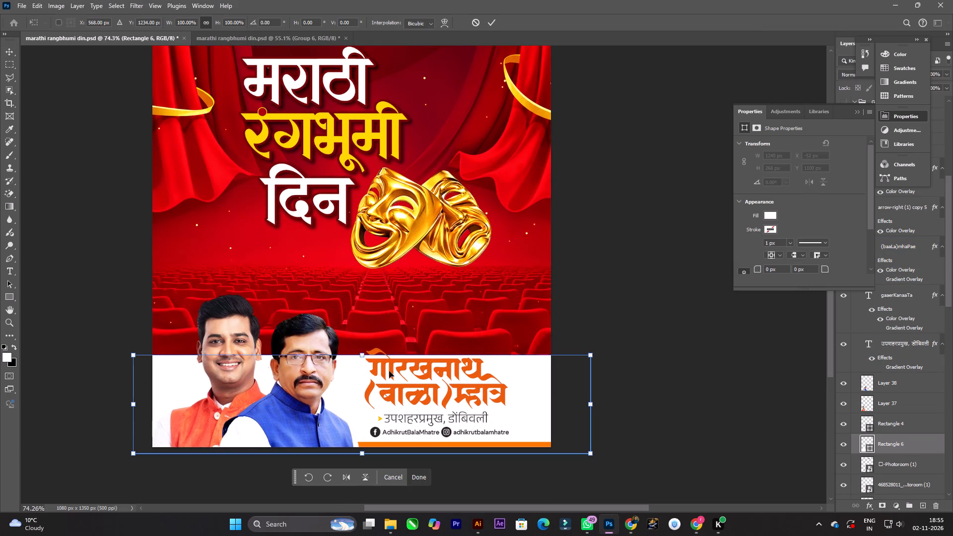
left_click_drag(363, 356, 365, 345, "shift")
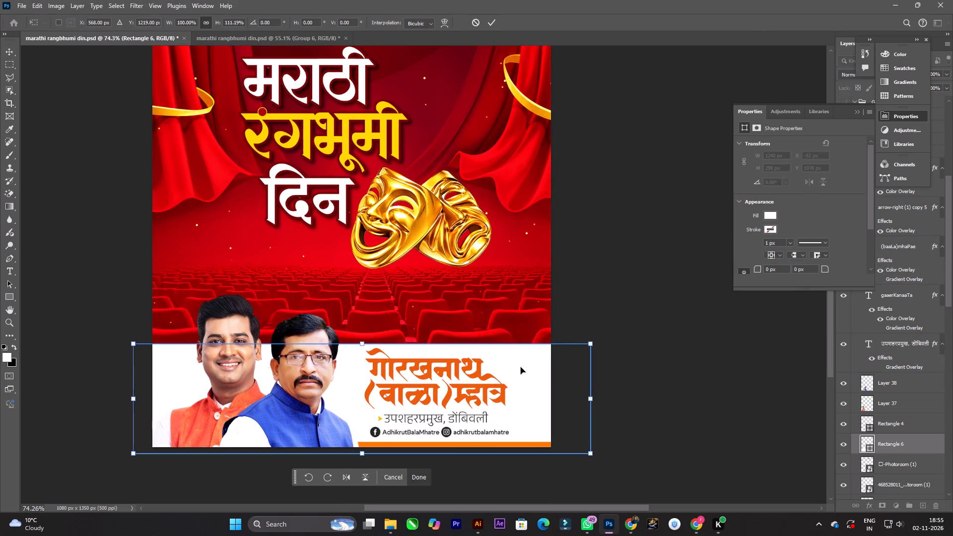
double_click(520, 367)
Examine the whole poster layout with the white footer band behind the portraits and name.
scroll(508, 362, "down", 4, "alt")
key("space")
key("space")
key("space")
key("space")
key("space")
key("space")
key("space")
key("space")
key("space")
key("space")
key("space")
key("space")
key("space")
key("space")
key("space")
key("space")
key("space")
key("space")
key("space")
key("space")
left_click_drag(535, 358, 528, 394)
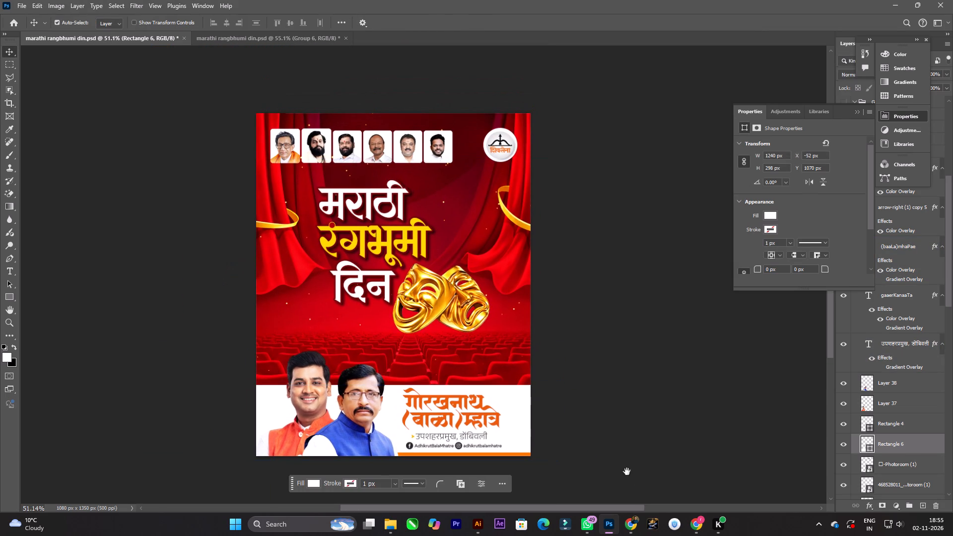
key("space")
key("space")
key("space")
key("space")
key("space")
key("space")
left_click(627, 435)
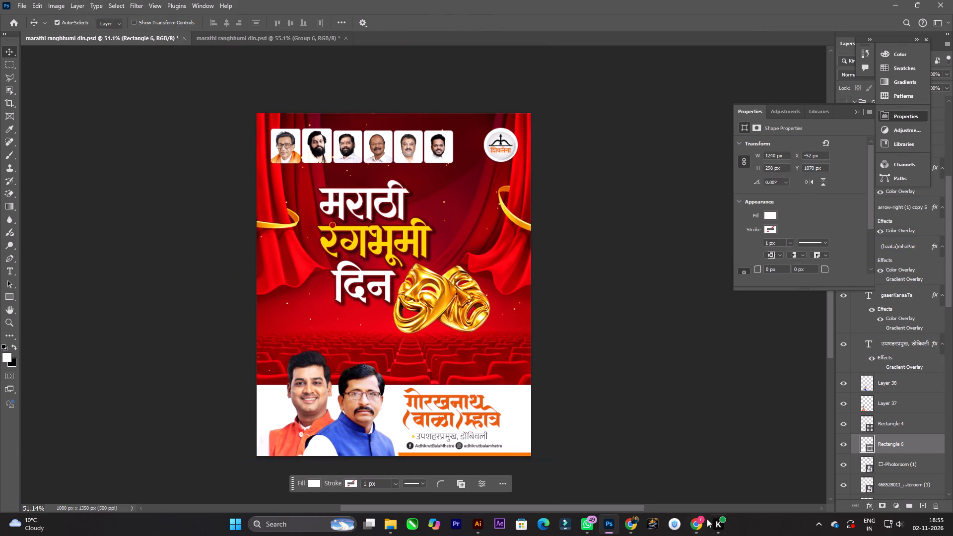
Switch to YouTube in Chrome, close the comments and play the recommended Sitaare song by Arijit Singh.
left_click(632, 520)
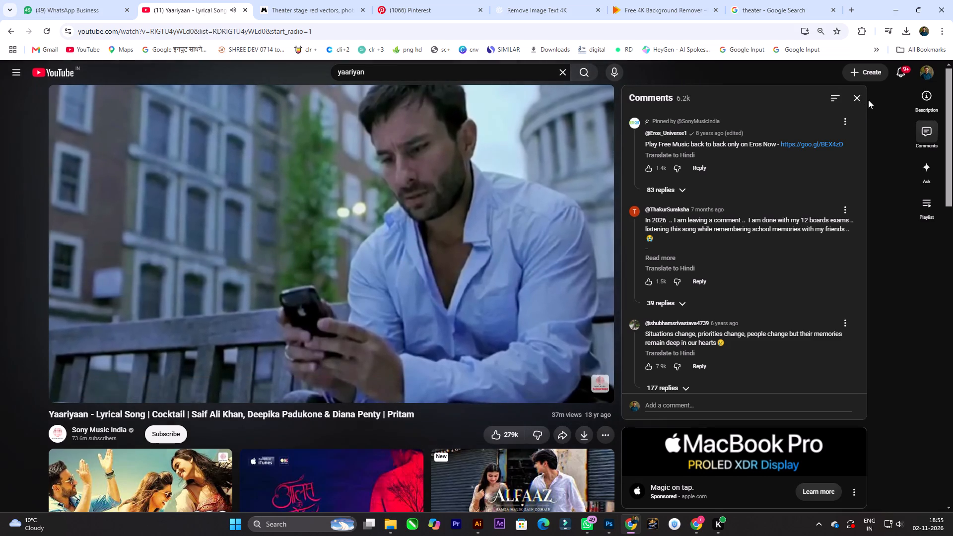
left_click(862, 99)
scroll(359, 263, "down", 2)
scroll(585, 255, "down", 3)
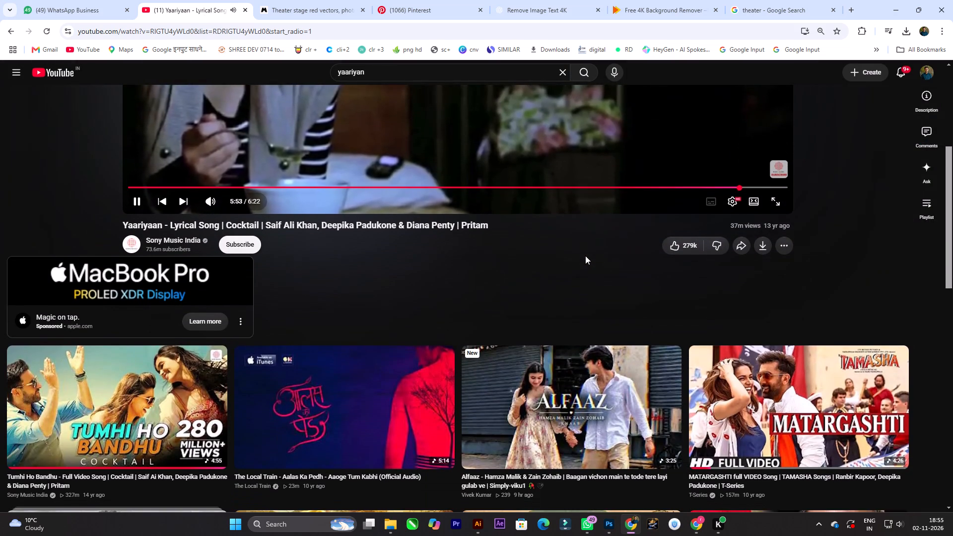
scroll(586, 259, "down", 6)
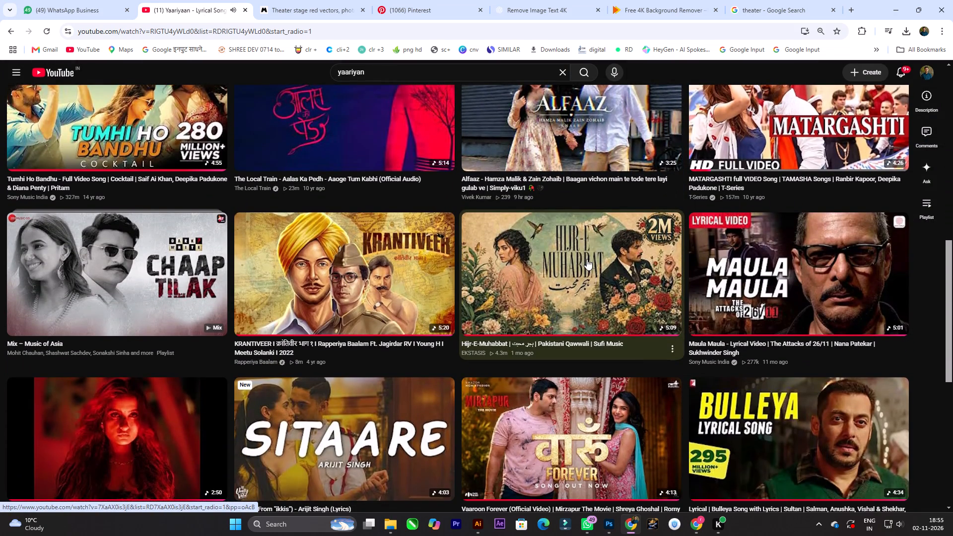
scroll(588, 263, "down", 1)
left_click(357, 384)
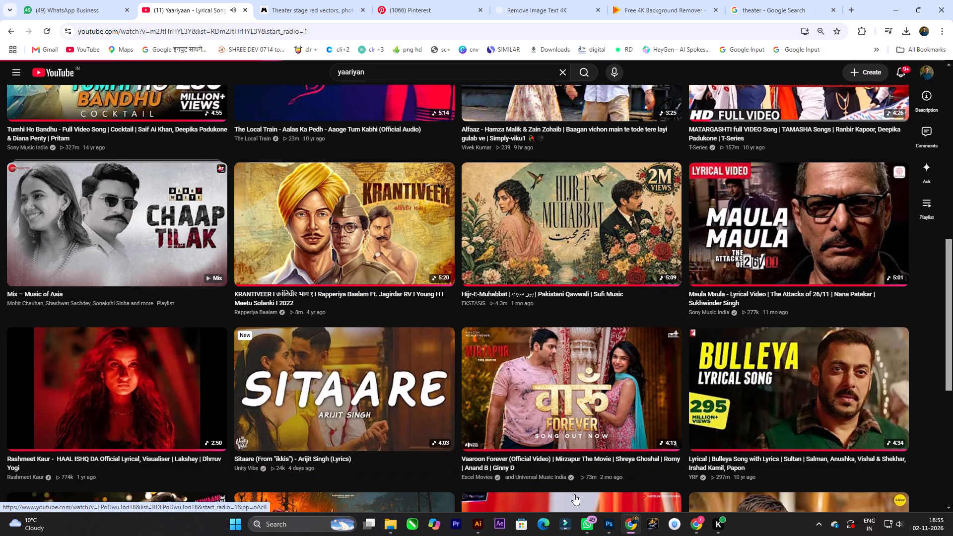
Switch back to Photoshop and save the marathi rangbhumi din.psd poster.
left_click(606, 527)
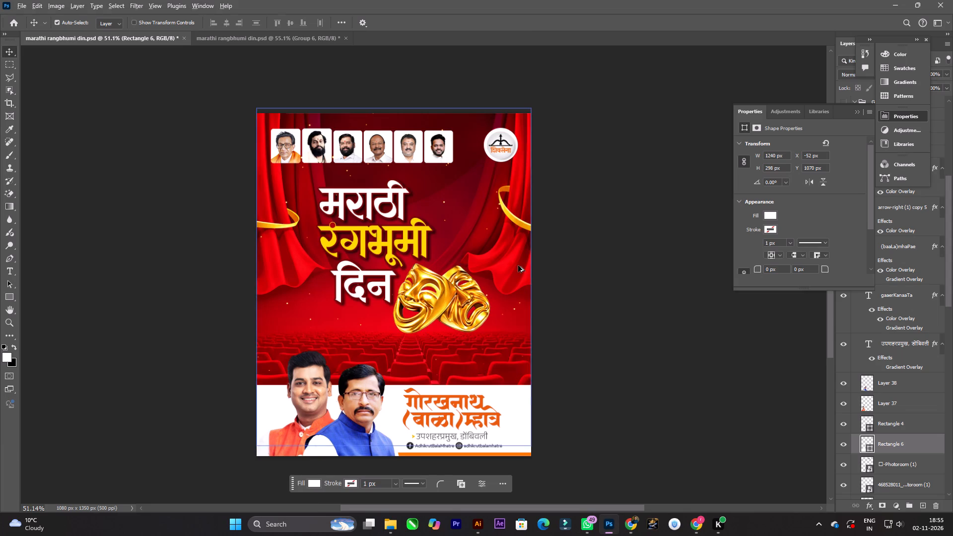
scroll(518, 266, "down", 3, "alt")
key("space")
left_click_drag(590, 273, 560, 276)
scroll(456, 306, "up", 2, "alt")
key("space")
left_click_drag(491, 306, 476, 311)
key("ctrl+s")
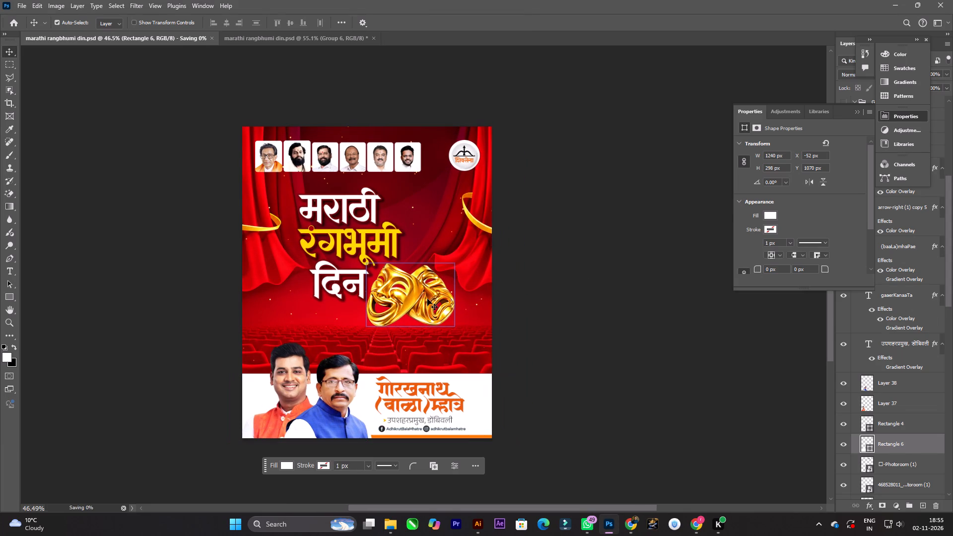
Select the gold comedy and tragedy masks and nudge them about 4 px to the right.
left_click(427, 299)
key("Right")
key("Right")
key("Right")
key("Right")
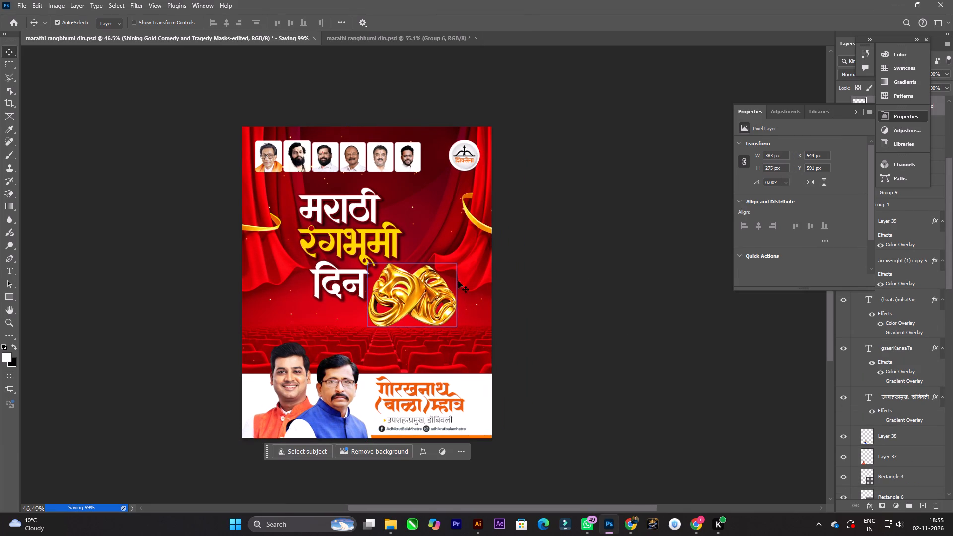
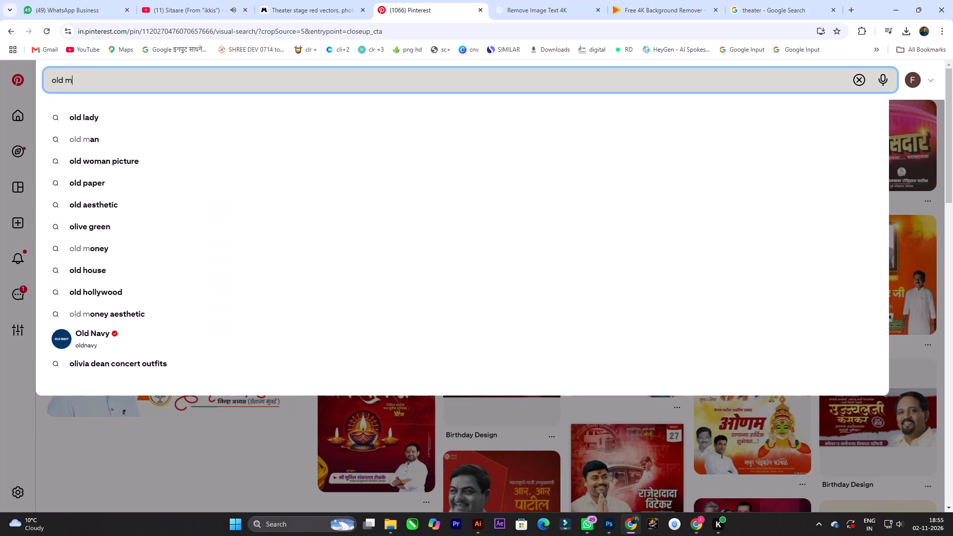
Search Pinterest for "old marathi theater".
type("rathi")
key("space")
key("ctrl+v")
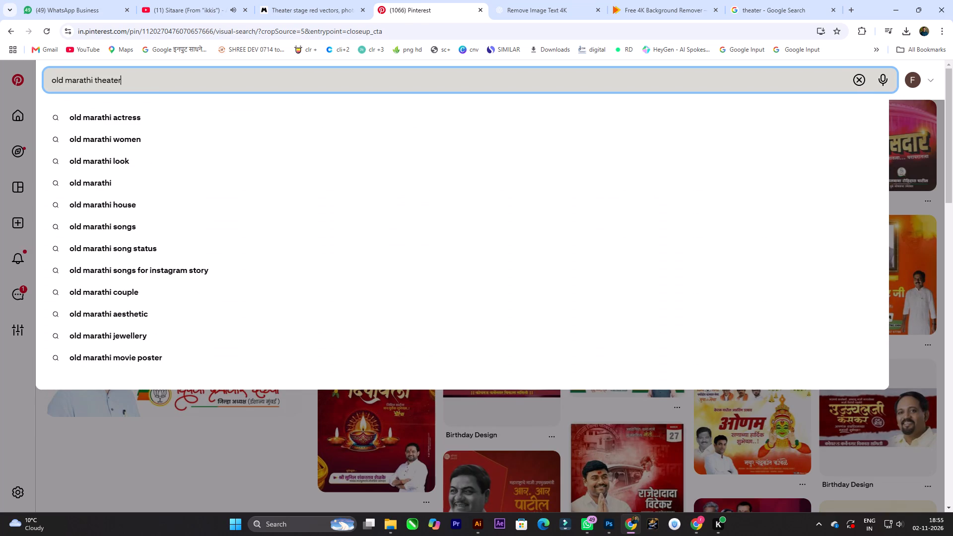
key("Return")
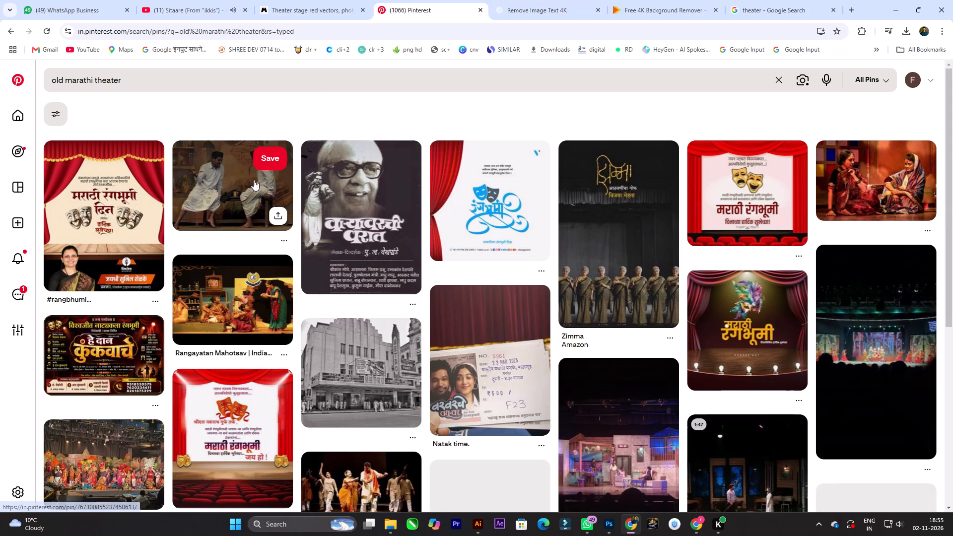
Open the Sangeet Anandmath stage photo with red spotlights through the related pins and copy its image.
left_click(212, 177)
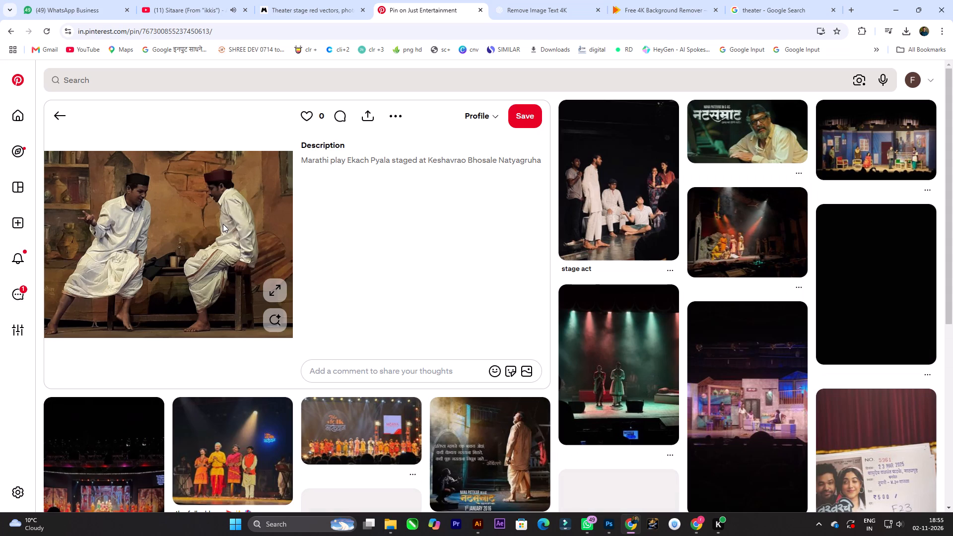
left_click(745, 229)
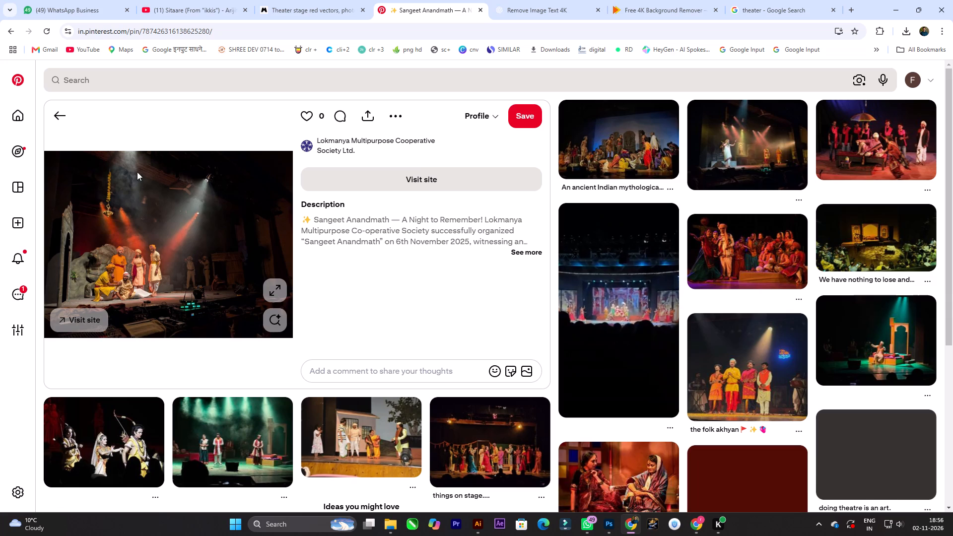
left_click(737, 139)
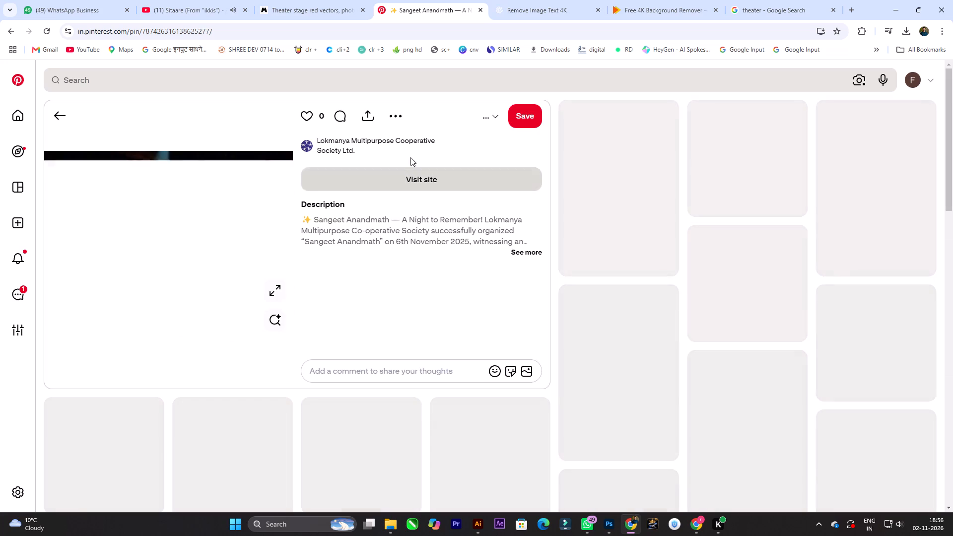
right_click(155, 218)
left_click(192, 259)
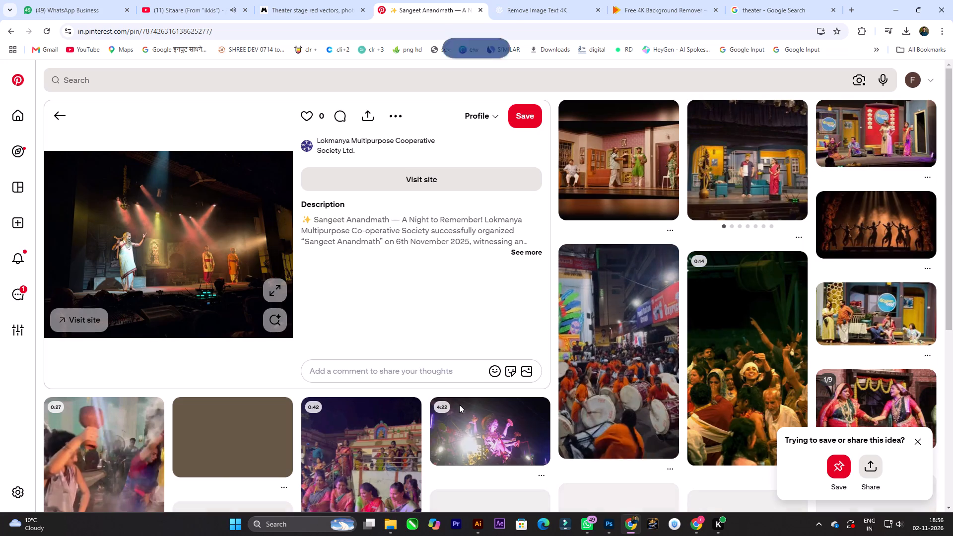
Switch to Photoshop, paste the stage photo above the curtain background, scale it to about 92% and place it over the poster's upper right.
left_click(616, 530)
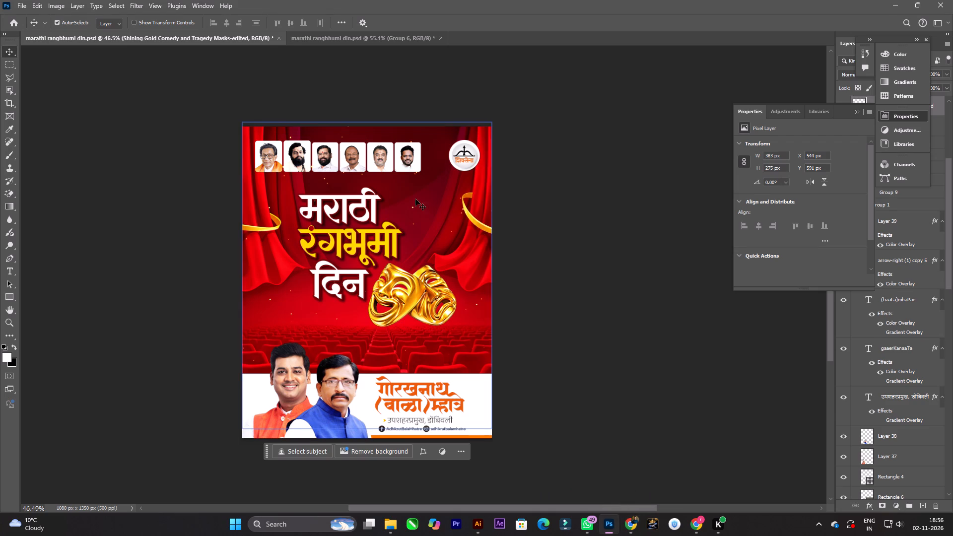
left_click(409, 197)
key("ctrl+v")
key("ctrl+t")
left_click_drag(473, 252, 479, 218)
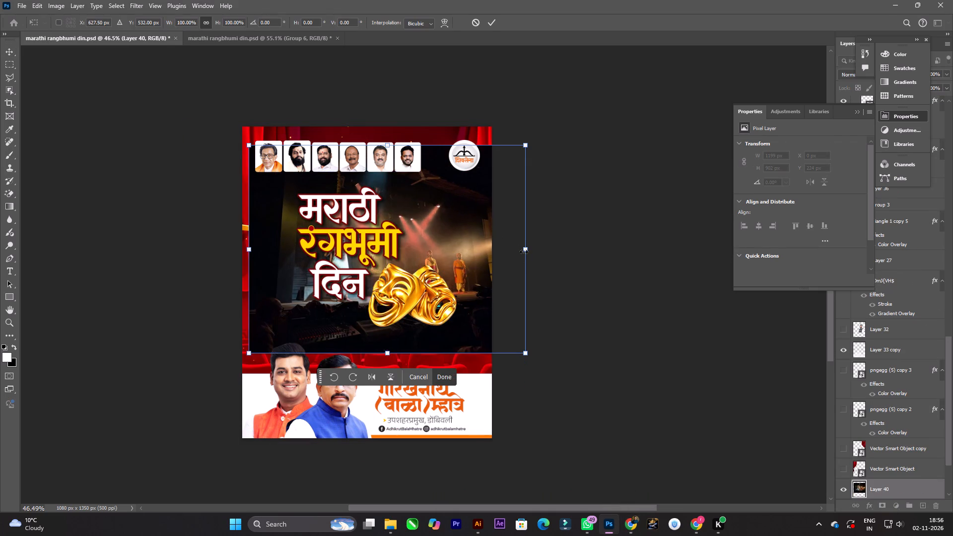
left_click_drag(524, 252, 501, 244, "alt")
left_click_drag(484, 240, 455, 208)
left_click_drag(457, 211, 464, 213)
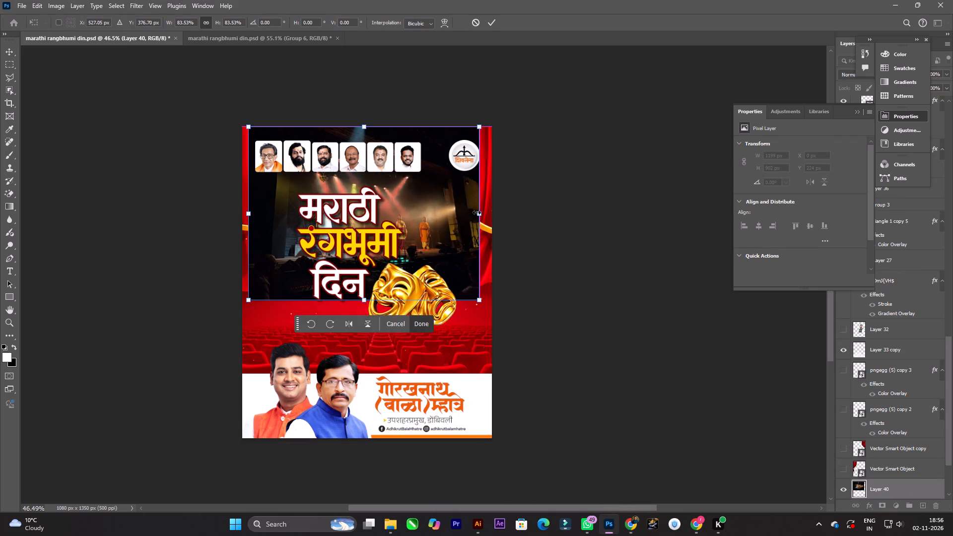
left_click_drag(477, 212, 488, 212, "alt")
left_click_drag(453, 204, 517, 199)
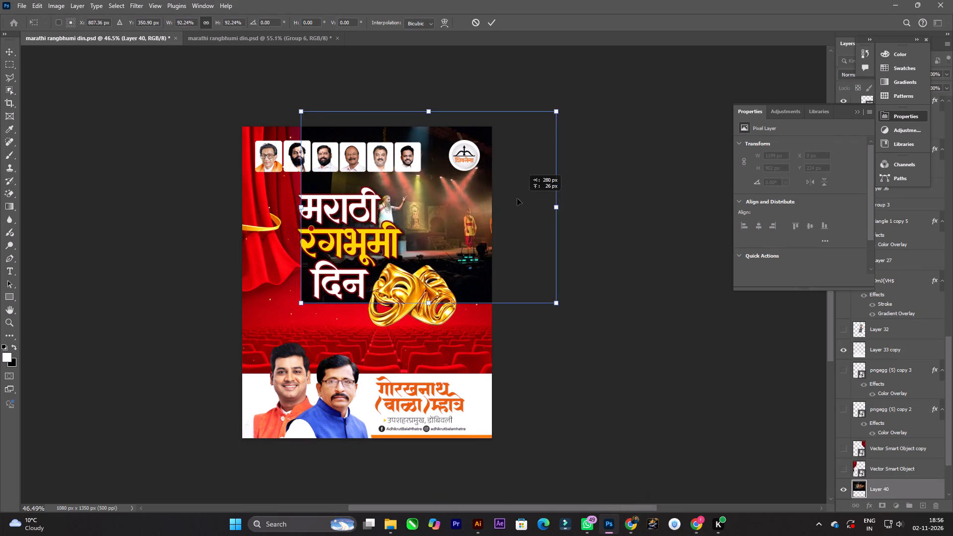
left_click_drag(517, 199, 492, 186)
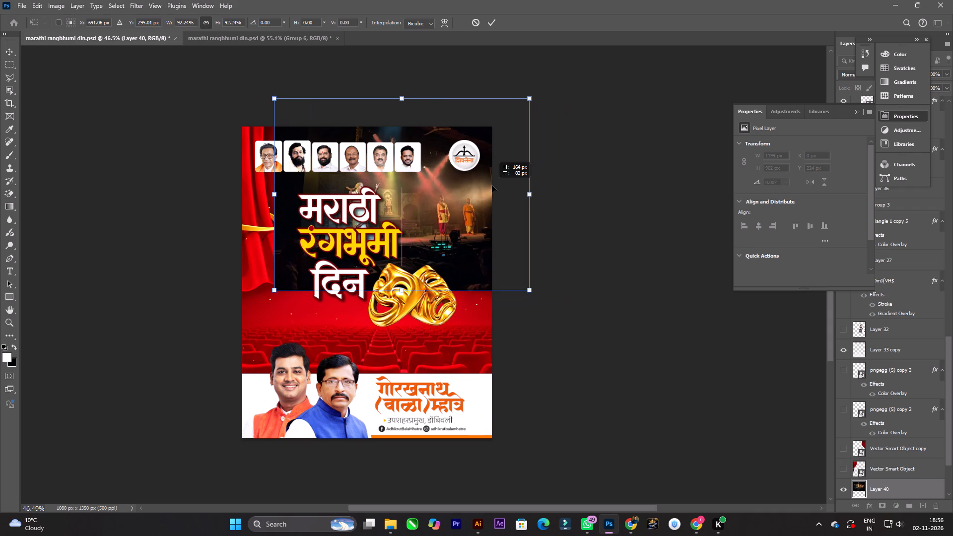
left_click_drag(492, 186, 489, 173)
left_click(451, 181)
left_click_drag(451, 181, 457, 187)
scroll(893, 330, "down", 6)
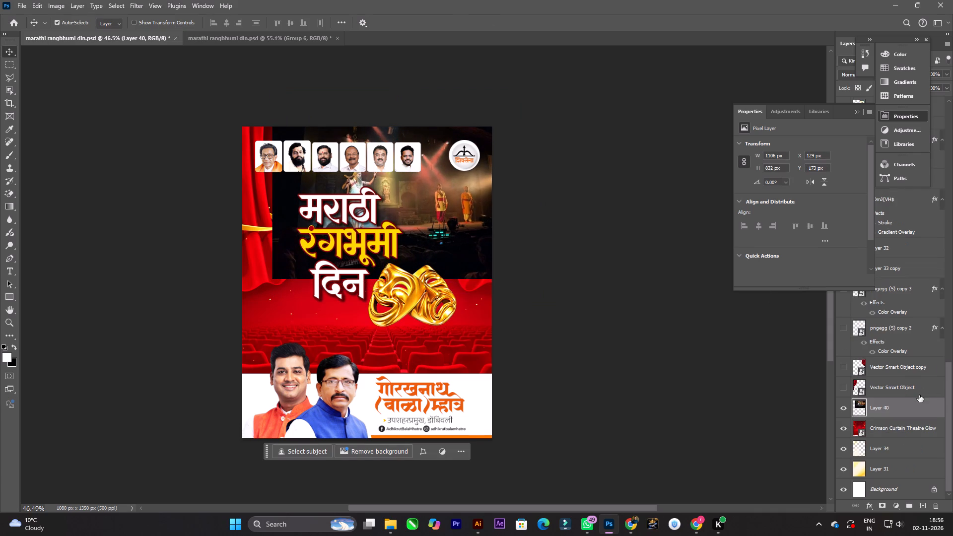
Detach the Properties panel beside the poster and close the floating panel column covering the layers.
left_click(720, 68)
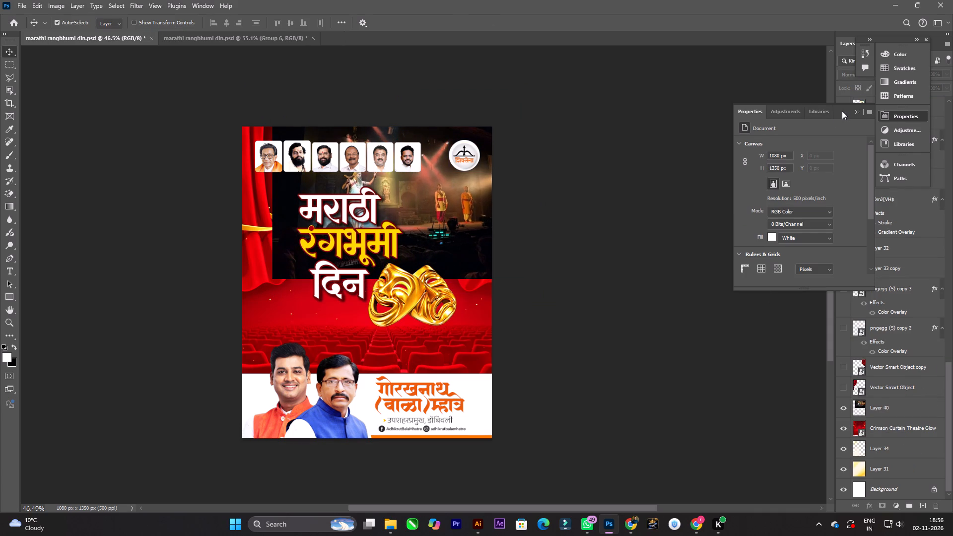
left_click_drag(844, 110, 763, 95)
left_click(925, 40)
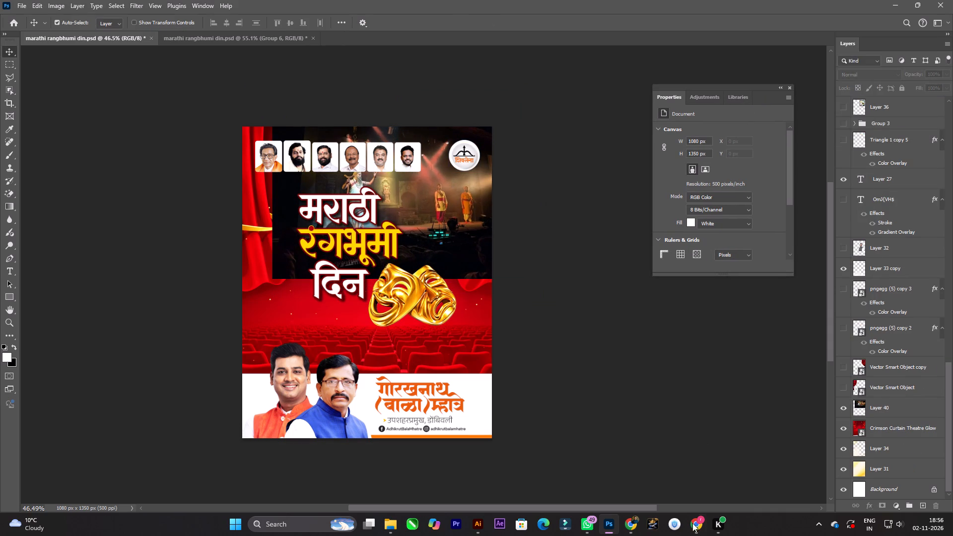
Switch to YouTube in Chrome, skip the advertisement and jump ahead in the Sitaare song.
left_click(633, 521)
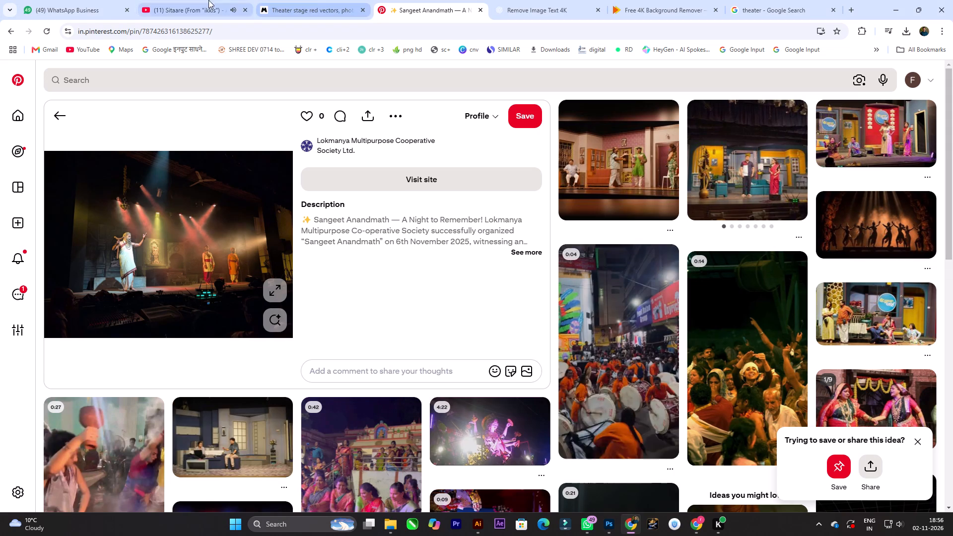
left_click(201, 0)
left_click(767, 428)
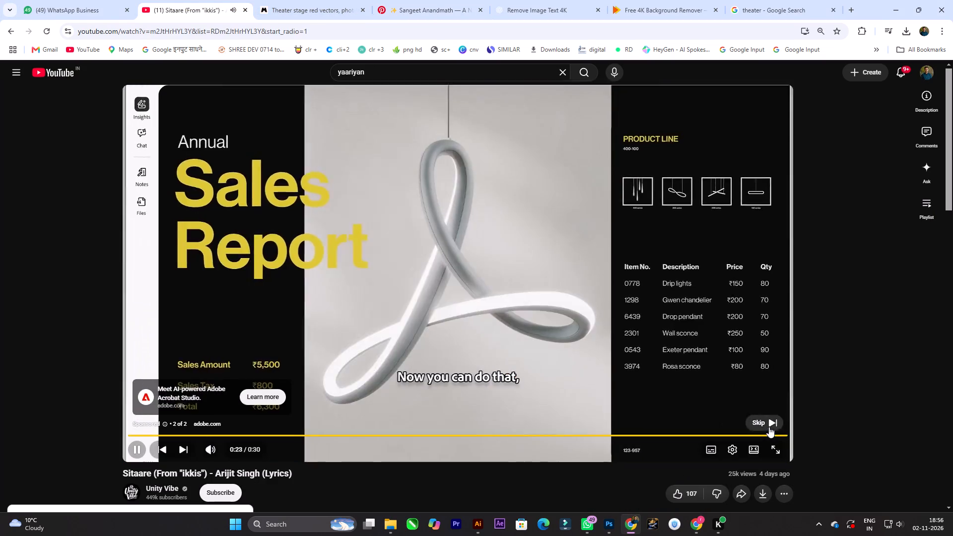
key("Right")
key("Right")
key("Right")
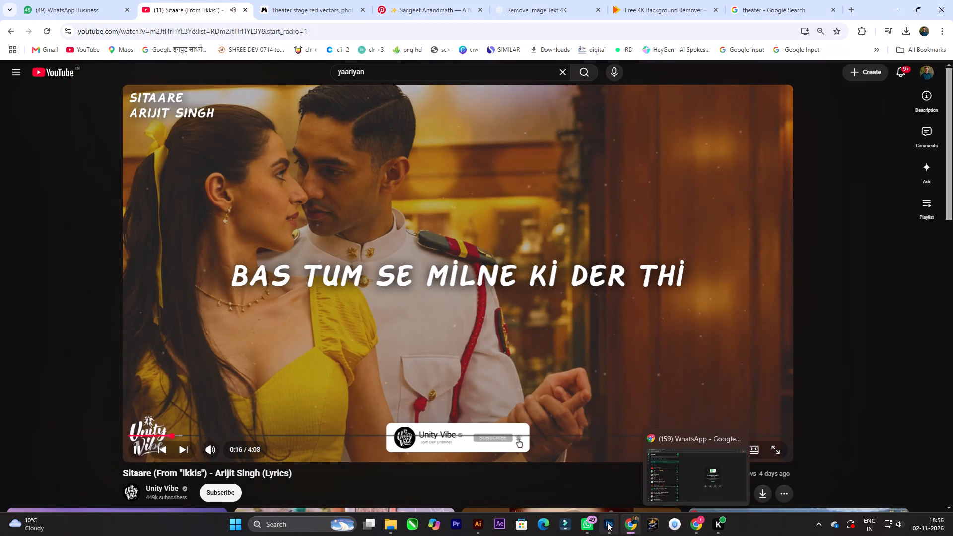
Switch back to Photoshop and set the pasted stage photo's blend mode to Screen.
left_click(606, 522)
left_click(473, 209)
key("space")
left_click_drag(483, 212, 542, 219)
scroll(520, 215, "up", 3, "alt")
key("space")
key("space")
key("space")
key("space")
key("space")
key("space")
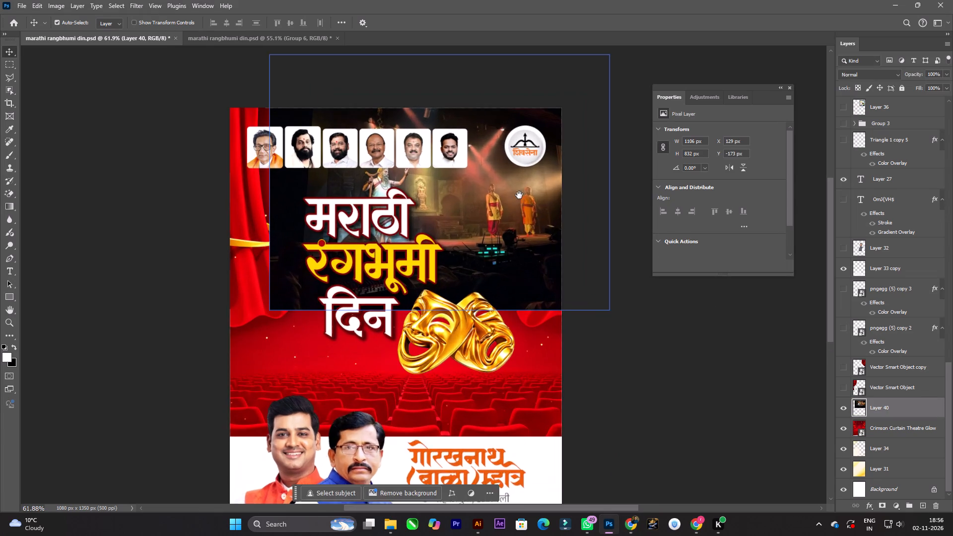
left_click_drag(522, 195, 575, 196)
double_click(885, 77)
key("Right")
key("Right")
key("Right")
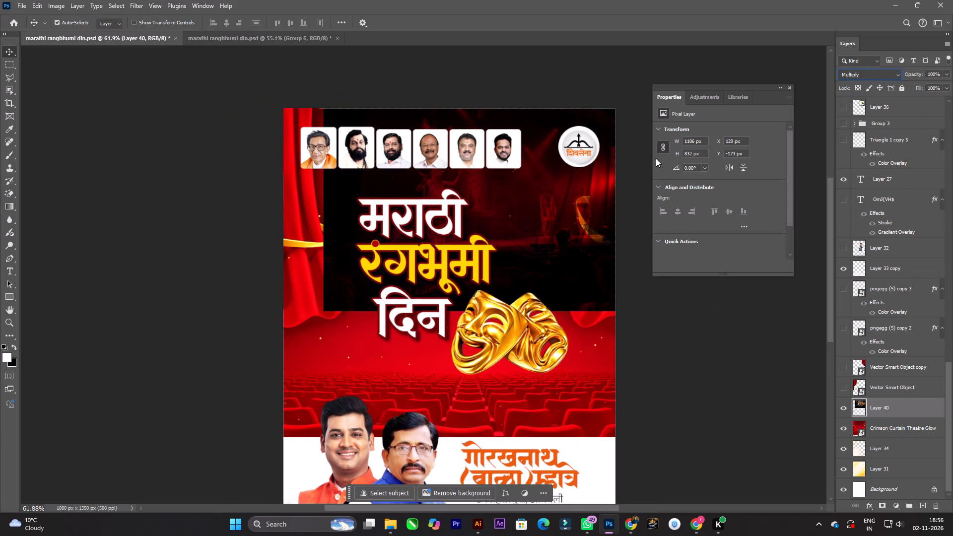
key("Right")
key("Right")
key("Right")
key("Right")
key("Right")
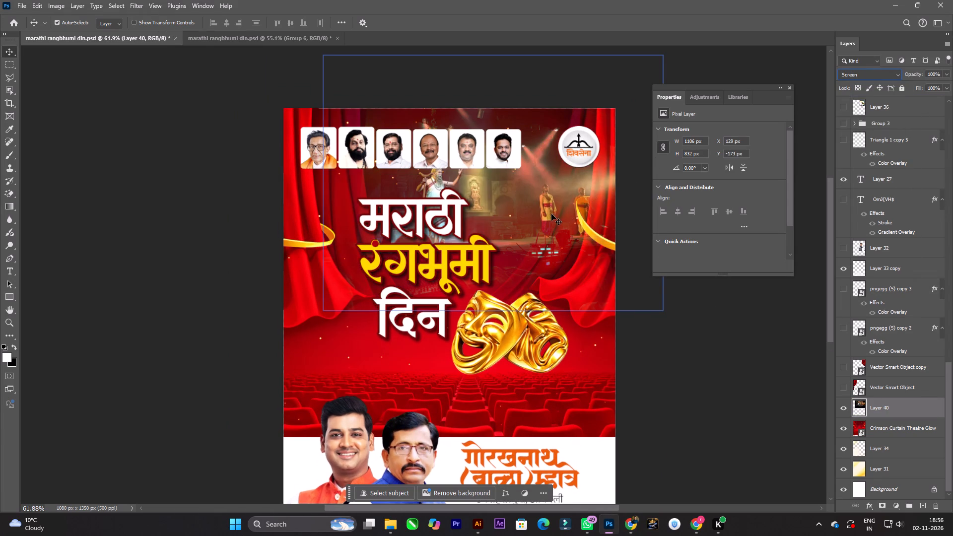
left_click(551, 214)
Enlarge the hard eraser to 300 px and erase the stage photo's left and lower edges over the curtain.
key("space")
key("space")
key("space")
key("space")
key("space")
key("space")
left_click_drag(567, 204, 498, 206)
key("e")
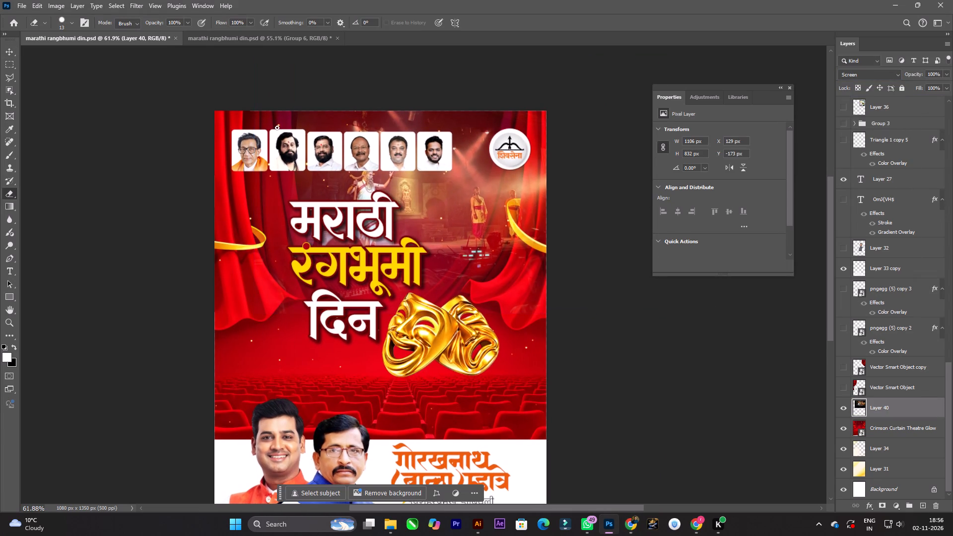
key("bracketright")
key("bracketright")
key("bracketright")
key("bracketright")
key("bracketright")
key("bracketright")
key("bracketright")
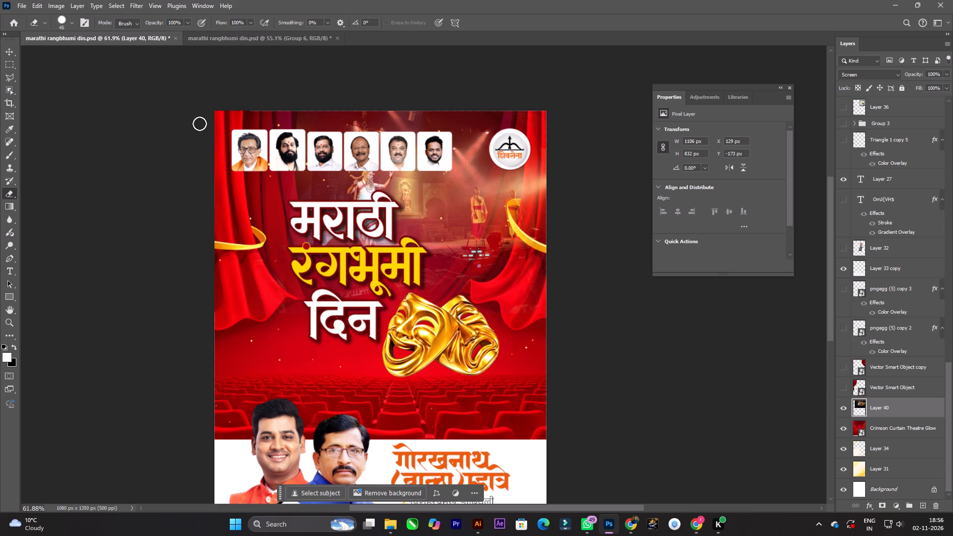
key("bracketright")
key("bracketright")
key("bracketright")
key("bracketright")
key("bracketright")
key("bracketright")
key("bracketright")
key("bracketright")
key("bracketright")
key("bracketright")
key("bracketright")
key("bracketright")
left_click_drag(275, 117, 258, 147)
left_click_drag(252, 112, 254, 134)
left_click_drag(254, 109, 272, 264)
left_click_drag(265, 243, 423, 335)
left_click_drag(387, 335, 317, 305)
left_click_drag(364, 319, 485, 317)
left_click_drag(414, 307, 477, 295)
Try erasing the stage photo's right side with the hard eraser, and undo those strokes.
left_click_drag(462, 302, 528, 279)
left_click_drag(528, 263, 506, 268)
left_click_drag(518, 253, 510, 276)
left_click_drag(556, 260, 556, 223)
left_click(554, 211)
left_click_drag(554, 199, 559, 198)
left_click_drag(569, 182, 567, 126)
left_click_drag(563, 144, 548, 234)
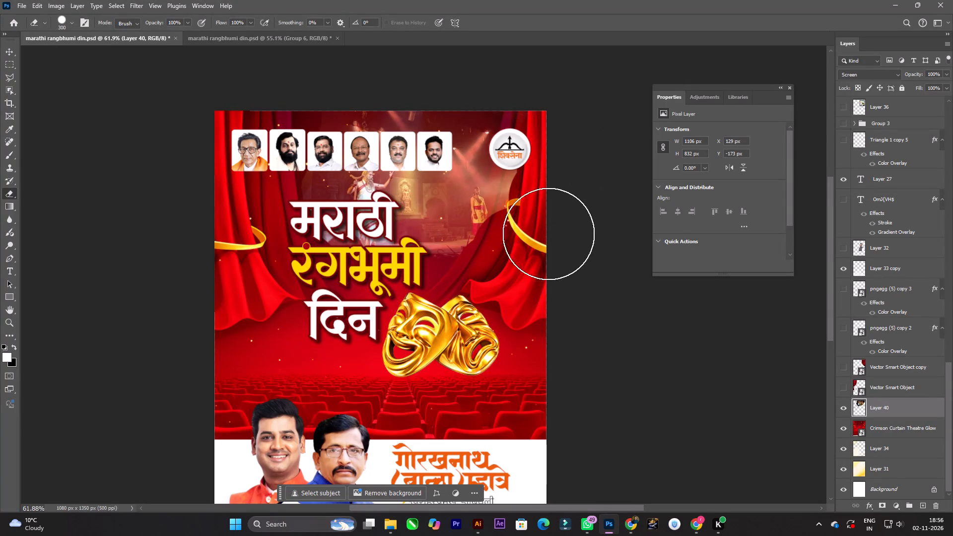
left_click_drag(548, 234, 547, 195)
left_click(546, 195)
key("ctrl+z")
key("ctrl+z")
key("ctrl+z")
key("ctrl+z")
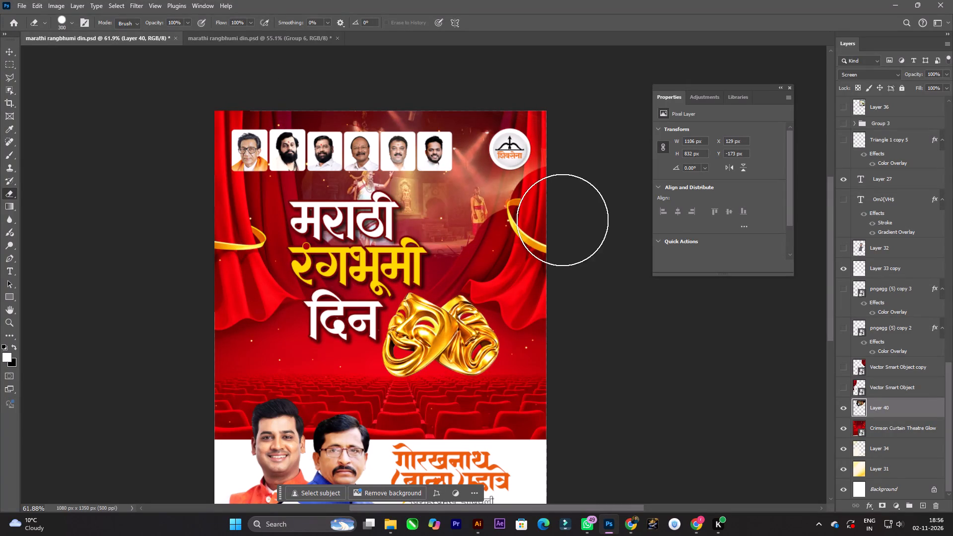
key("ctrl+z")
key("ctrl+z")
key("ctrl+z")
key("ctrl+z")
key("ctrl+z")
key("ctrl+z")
Choose a soft round eraser tip at 300 px and blend the stage photo's lower-right and right edges into the curtain.
right_click(405, 256)
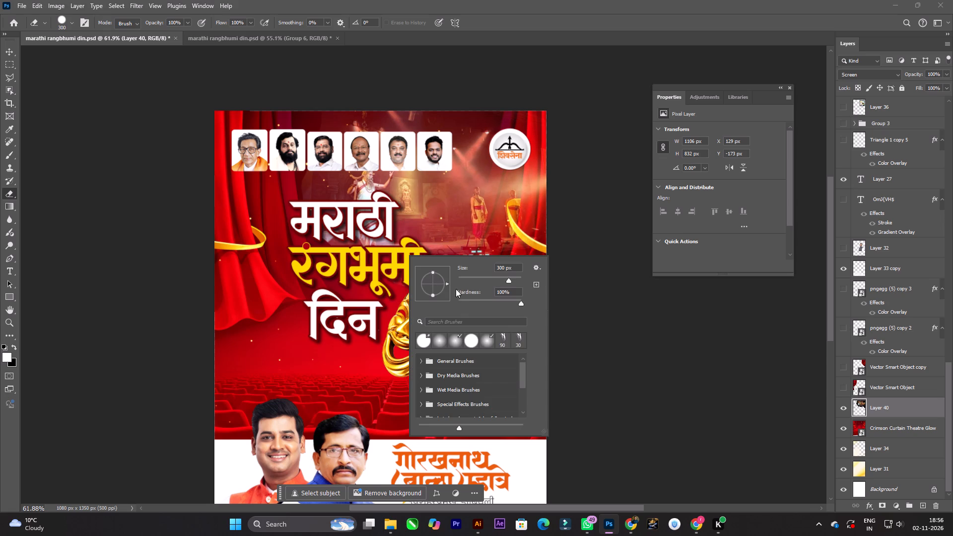
left_click(442, 340)
left_click(350, 283)
left_click_drag(370, 295, 502, 281)
left_click_drag(504, 280, 504, 283)
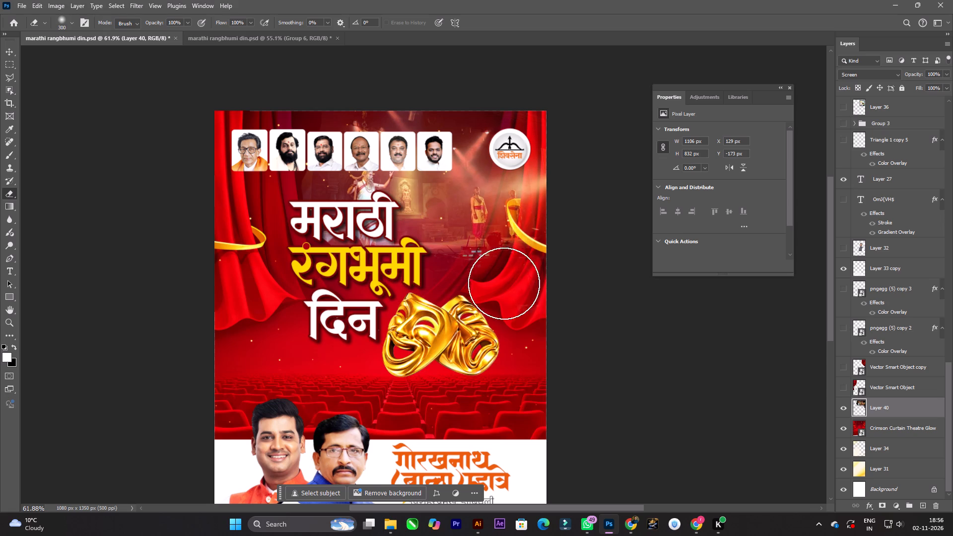
left_click_drag(504, 283, 497, 278)
left_click_drag(497, 275, 495, 282)
left_click_drag(520, 260, 518, 255)
left_click(521, 226)
left_click_drag(529, 206, 540, 189)
left_click_drag(546, 160, 542, 154)
left_click_drag(542, 144, 541, 134)
left_click_drag(536, 115, 526, 127)
left_click_drag(526, 115, 528, 128)
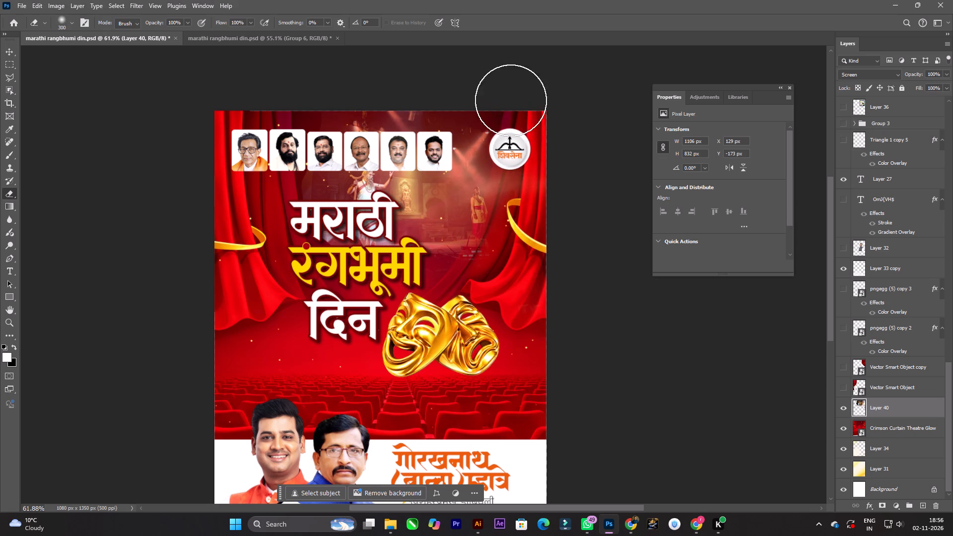
Softly erase the stage photo's top, left and bottom edges so it blends into the curtain.
left_click_drag(503, 98, 433, 89)
left_click_drag(341, 76, 248, 108)
left_click_drag(259, 108, 265, 137)
left_click_drag(265, 127, 257, 233)
left_click_drag(264, 228, 322, 312)
left_click_drag(291, 285, 408, 316)
left_click_drag(397, 316, 337, 308)
left_click_drag(402, 320, 537, 320)
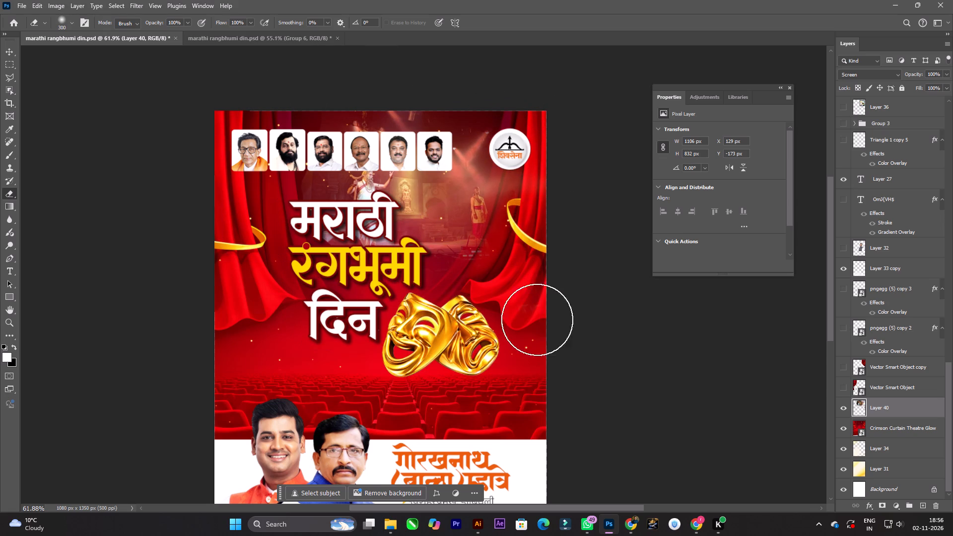
left_click_drag(537, 320, 537, 318)
Softly erase the lower part of the stage photo behind the title and above the gold masks.
left_click_drag(464, 324, 336, 301)
left_click_drag(362, 249, 410, 272)
left_click_drag(362, 239, 447, 259)
left_click_drag(442, 271, 531, 280)
left_click_drag(545, 281, 494, 280)
left_click_drag(486, 286, 480, 289)
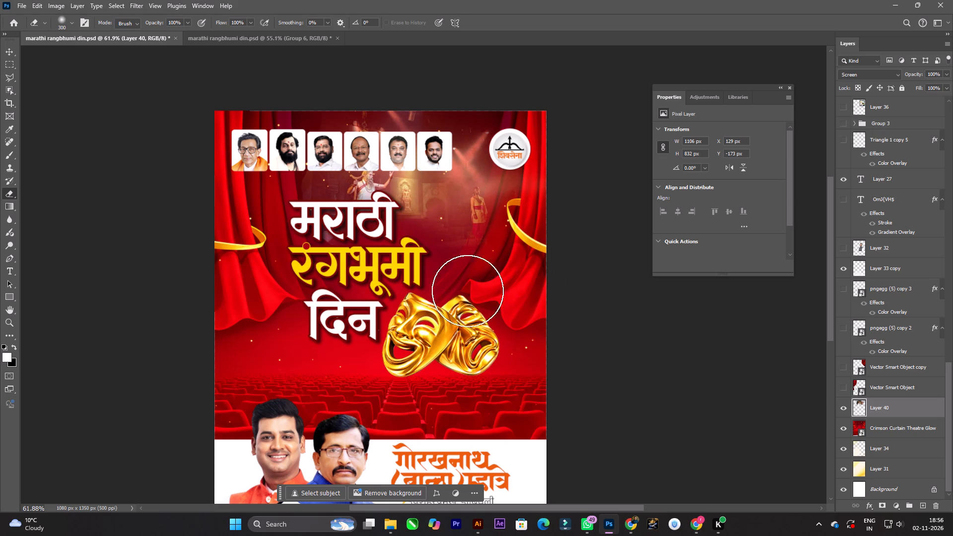
Set the eraser to 63% opacity and 58% flow and softly erase the stage photo over the curtain above the masks.
left_click(184, 24)
left_click(179, 35)
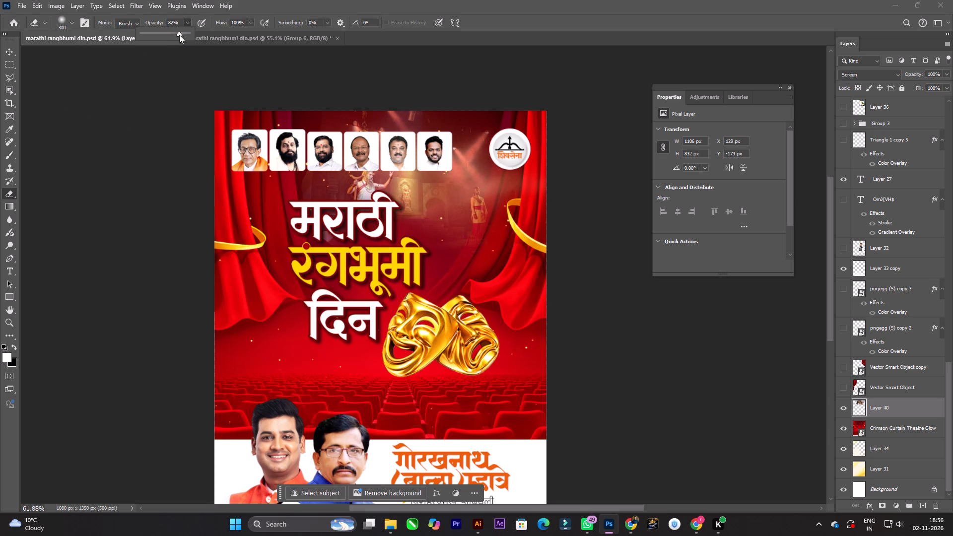
left_click(175, 35)
left_click(171, 34)
left_click(251, 23)
left_click(236, 31)
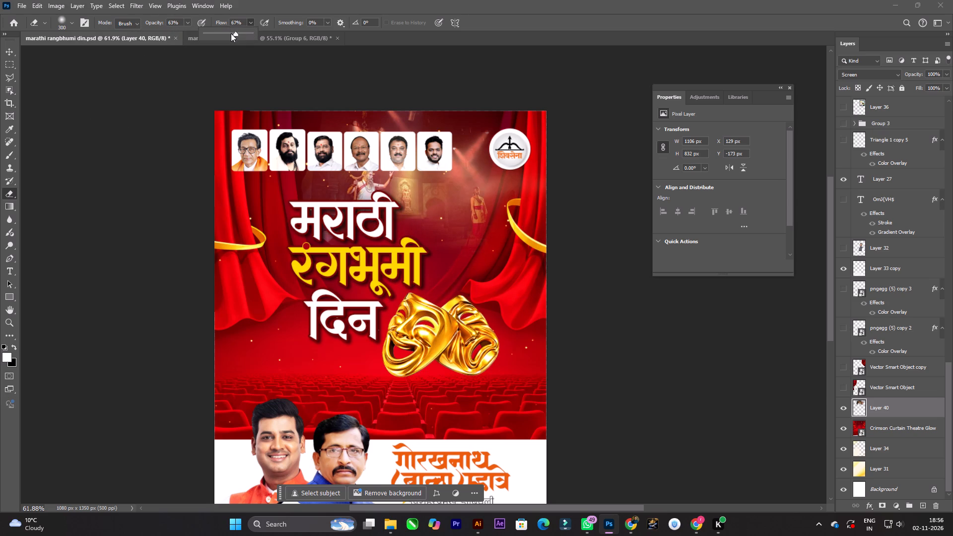
double_click(231, 33)
left_click(458, 288)
left_click_drag(482, 270, 493, 262)
left_click_drag(503, 255, 514, 250)
left_click_drag(529, 250, 528, 280)
left_click_drag(495, 276, 506, 261)
Fade the stage photo's rightmost figure and the area below it into the red curtain with repeated soft eraser strokes.
left_click_drag(512, 231, 513, 219)
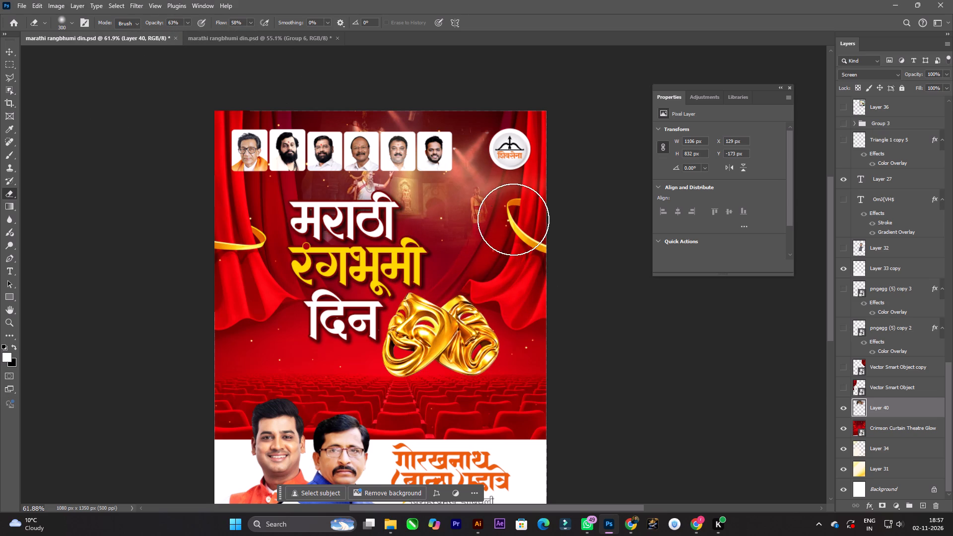
left_click_drag(513, 219, 512, 226)
left_click(513, 218)
left_click_drag(515, 207, 513, 218)
left_click_drag(515, 213, 503, 235)
left_click_drag(510, 223, 499, 233)
left_click_drag(504, 229, 501, 239)
left_click_drag(503, 236, 500, 253)
left_click_drag(499, 247, 498, 255)
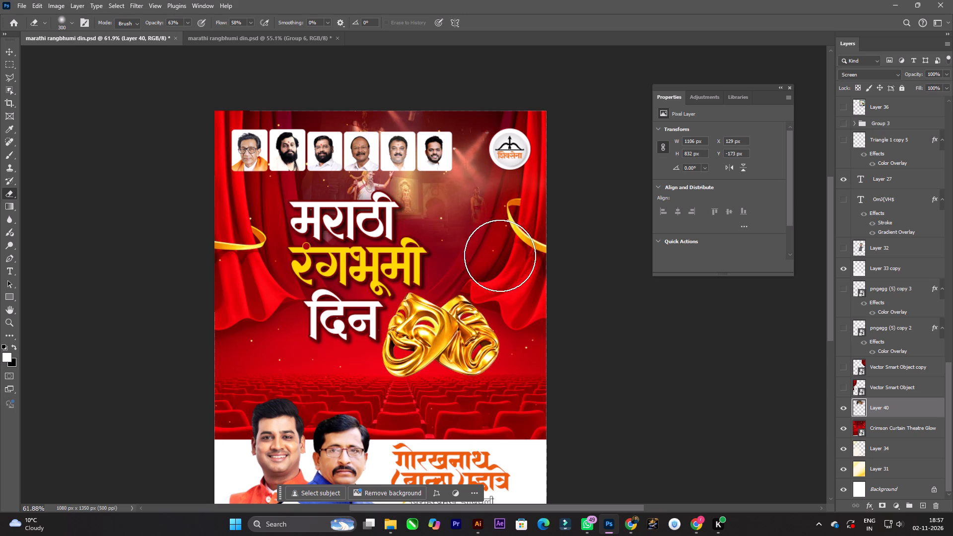
Softly erase the stage photo's right edge, from around the Shivsena logo down to the right-hand curtain.
left_click_drag(506, 244, 522, 216)
left_click_drag(530, 205, 536, 185)
left_click(539, 142)
left_click_drag(533, 134, 535, 128)
left_click(538, 115)
left_click_drag(540, 114, 546, 111)
left_click_drag(555, 107, 556, 144)
left_click_drag(550, 183, 550, 201)
left_click_drag(534, 240, 482, 329)
Check the blended stage photo up close and across the whole poster, and save the document.
key("v")
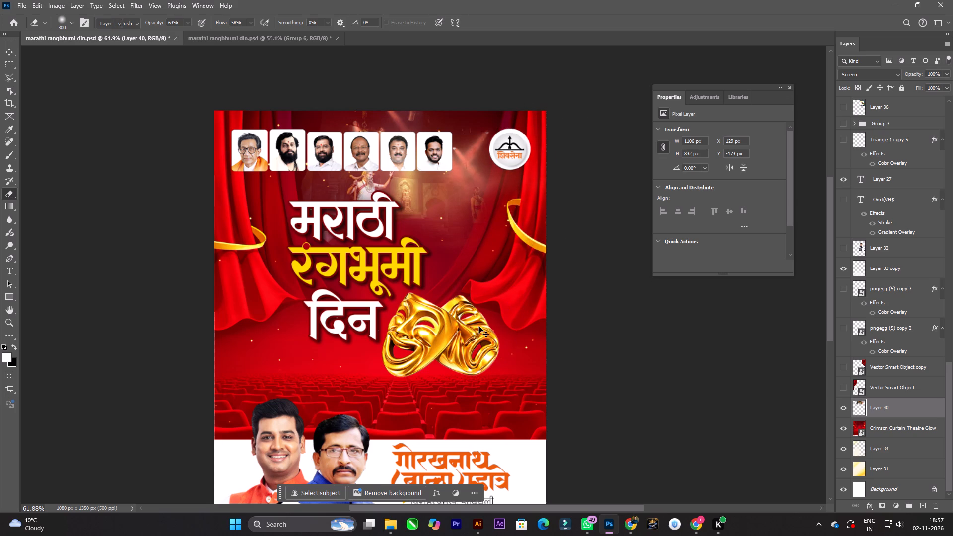
scroll(457, 303, "down", 1, "alt")
key("space")
key("space")
key("space")
left_click_drag(501, 305, 483, 295)
scroll(439, 300, "up", 2, "alt")
key("space")
key("space")
key("space")
key("space")
key("space")
left_click_drag(515, 297, 498, 275)
scroll(498, 275, "down", 3, "alt")
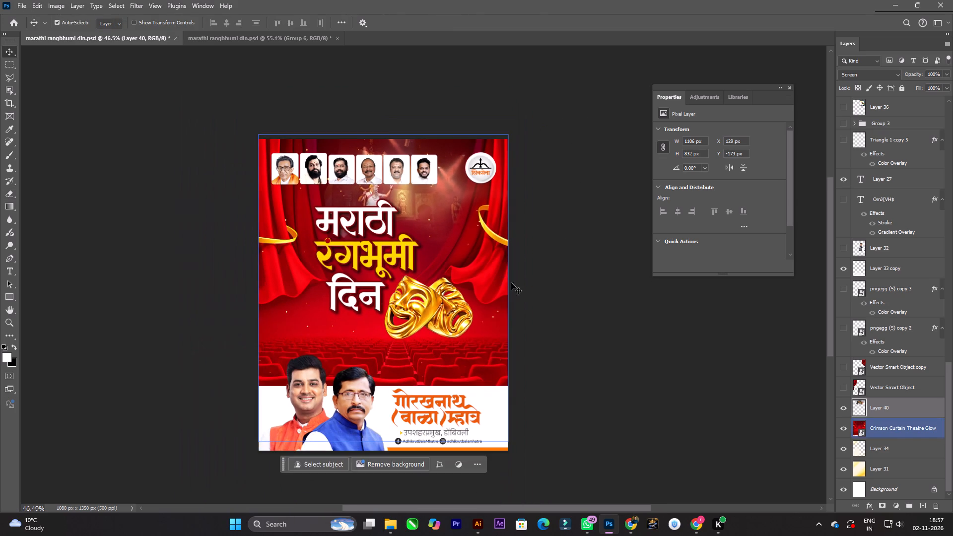
key("space")
left_click_drag(553, 291, 542, 273)
key("ctrl+s")
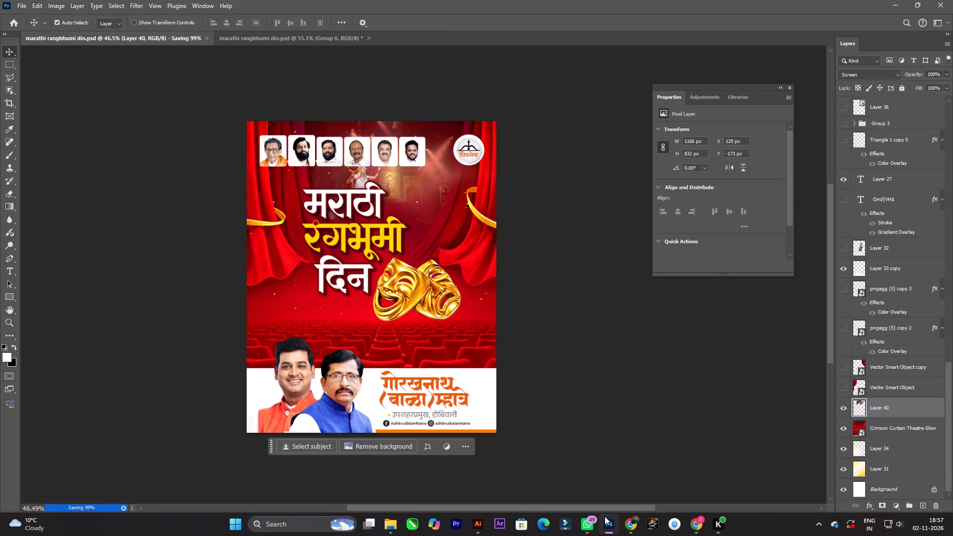
Switch to Chrome and go back through Pinterest to the red Marathi Rangbhumi Din reference poster.
left_click(631, 522)
left_click(369, 0)
left_click(434, 0)
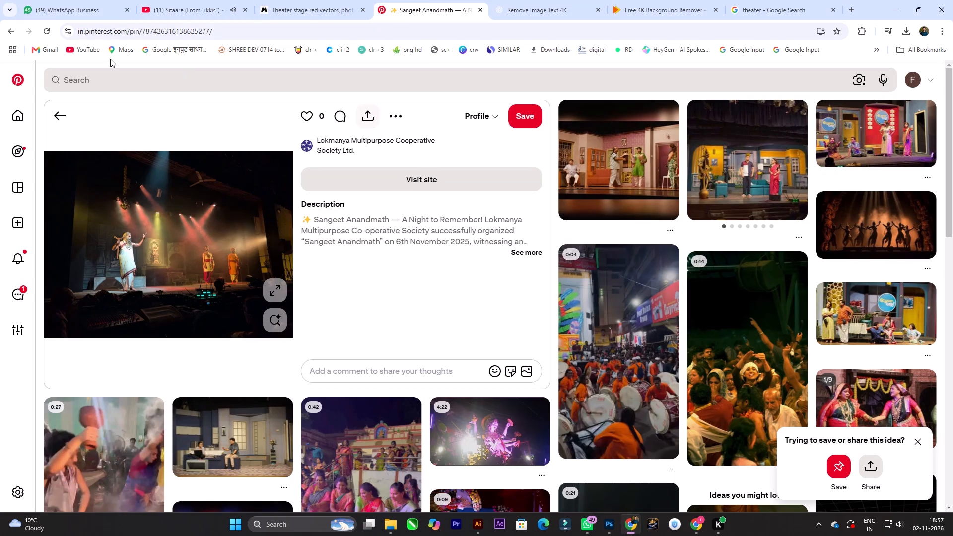
left_click(14, 37)
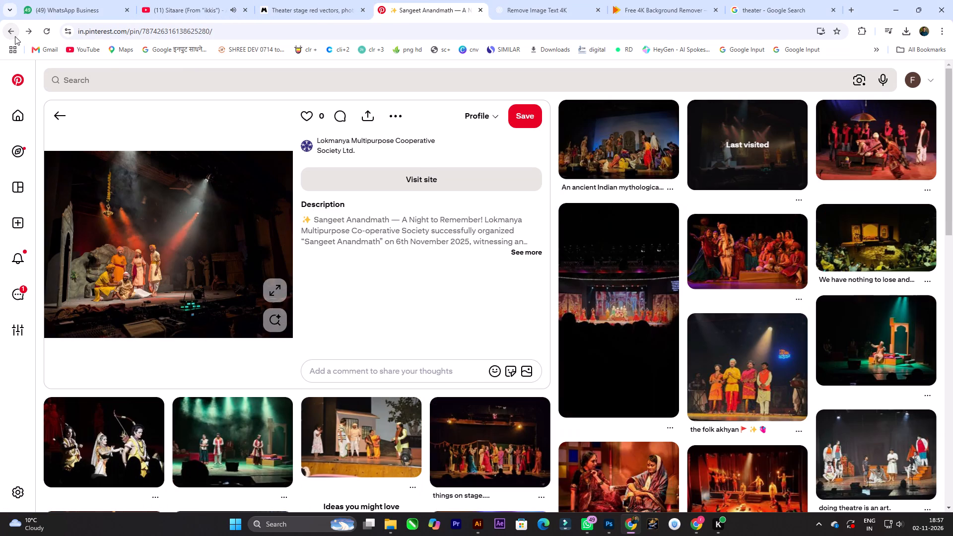
left_click(15, 36)
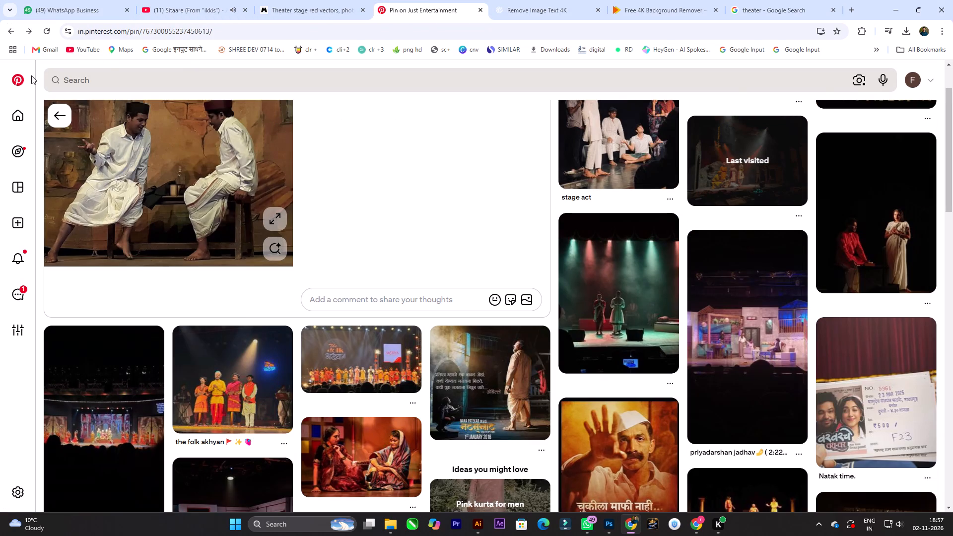
left_click(7, 35)
left_click(11, 36)
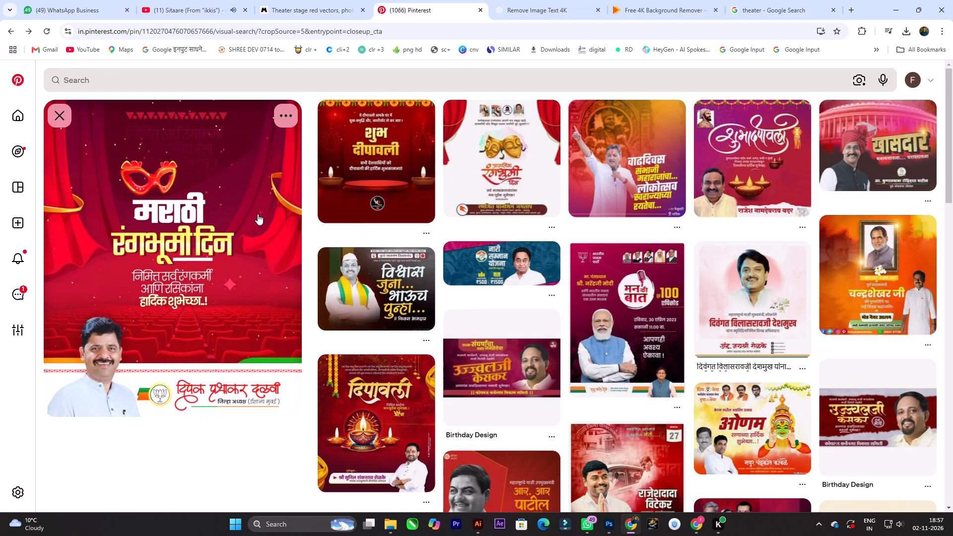
Use Google Lens on the reference poster to select and copy its greeting text beneath the title.
right_click(213, 288)
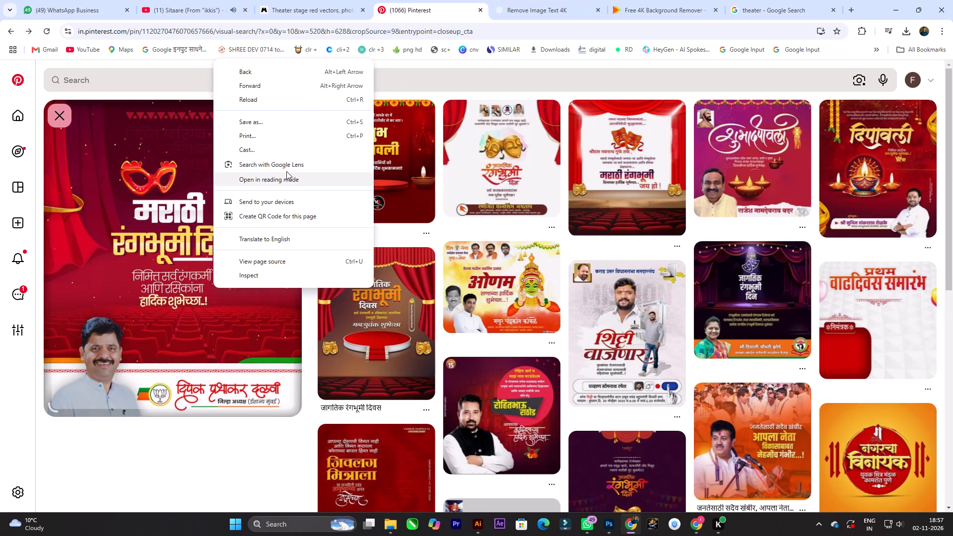
left_click(286, 169)
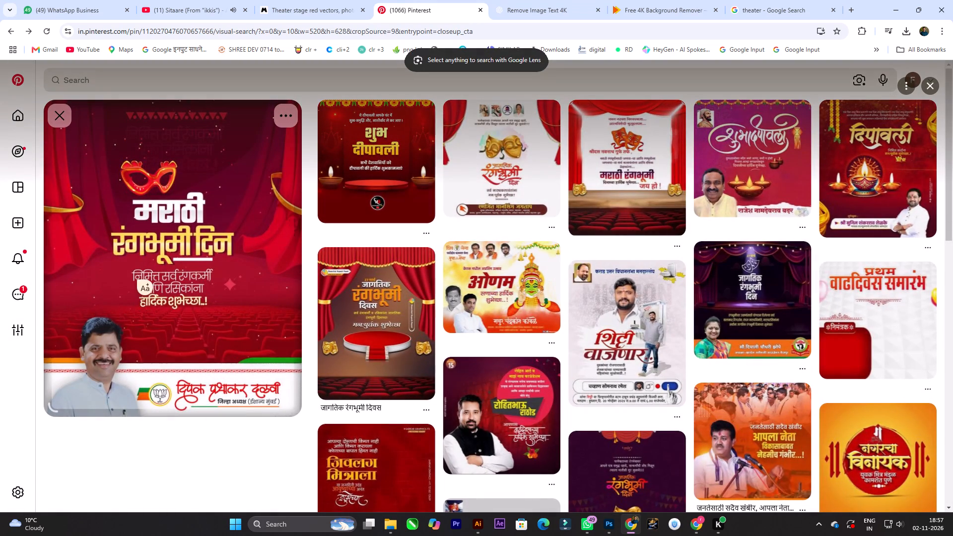
left_click_drag(134, 273, 209, 300)
left_click(149, 320)
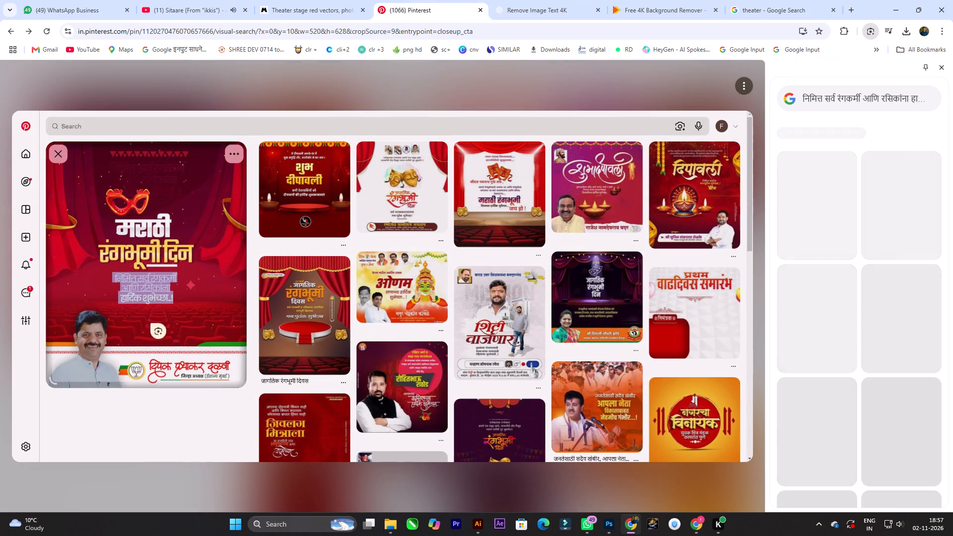
Return to Photoshop and move the gold masks up and to the right, beside the रंगभूमी line of the title.
left_click(605, 524)
scroll(391, 298, "up", 3, "alt")
key("space")
key("space")
key("space")
key("space")
left_click_drag(435, 320, 456, 336)
scroll(270, 313, "up", 2, "alt")
key("space")
key("space")
key("space")
key("space")
key("space")
key("space")
key("space")
key("space")
key("space")
key("space")
key("space")
key("space")
key("space")
key("space")
key("space")
key("space")
key("space")
key("space")
key("space")
key("space")
left_click_drag(275, 307, 257, 333)
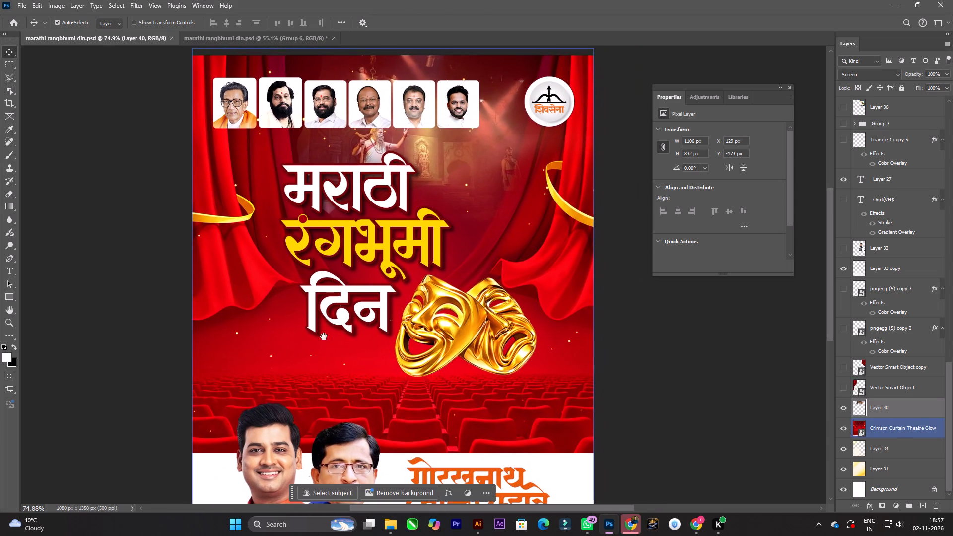
left_click_drag(457, 326, 512, 222)
Scale the title group to about 94% and shift it left, away from the gold masks.
scroll(377, 239, "down", 1, "alt")
right_click(363, 245)
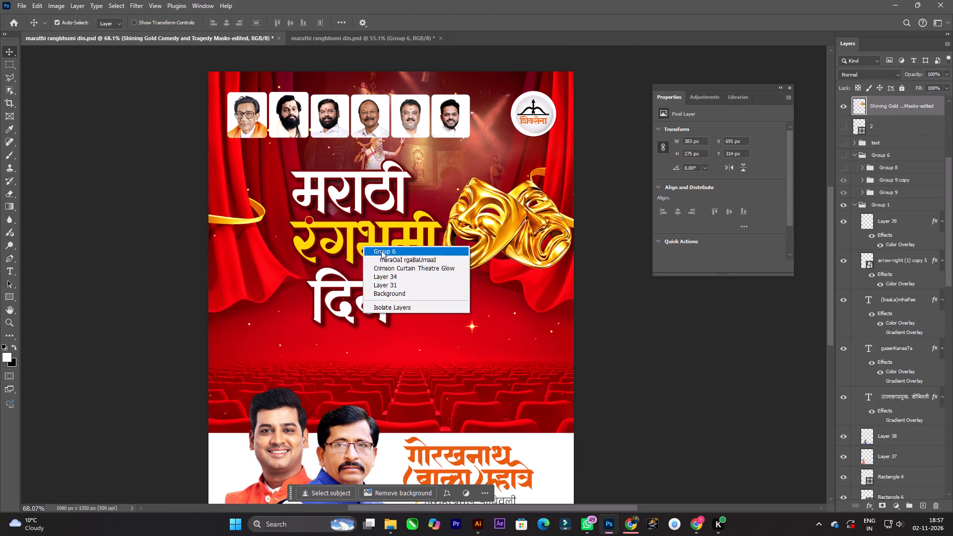
left_click(381, 251)
key("ctrl+t")
left_click_drag(439, 160, 438, 161, "alt")
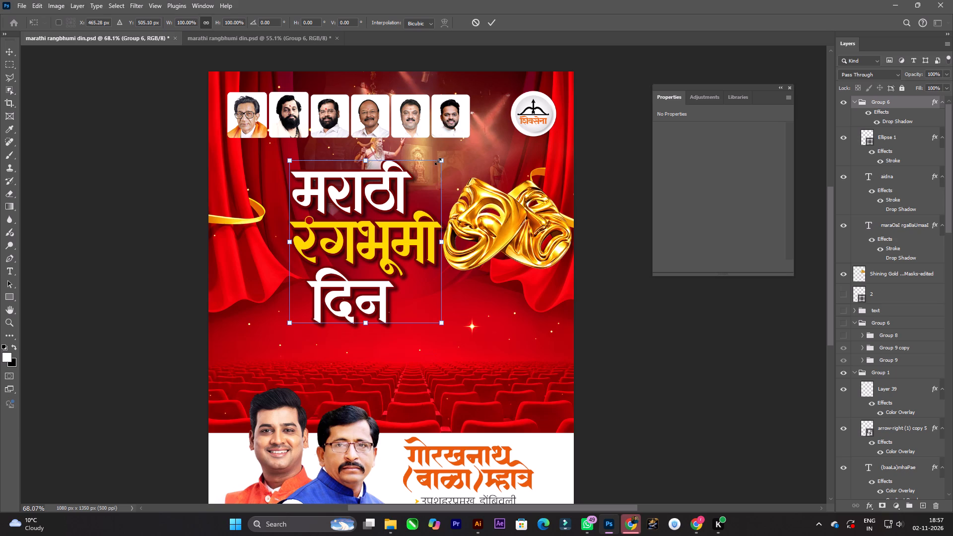
left_click_drag(438, 161, 430, 161, "alt")
left_click_drag(394, 250, 381, 250)
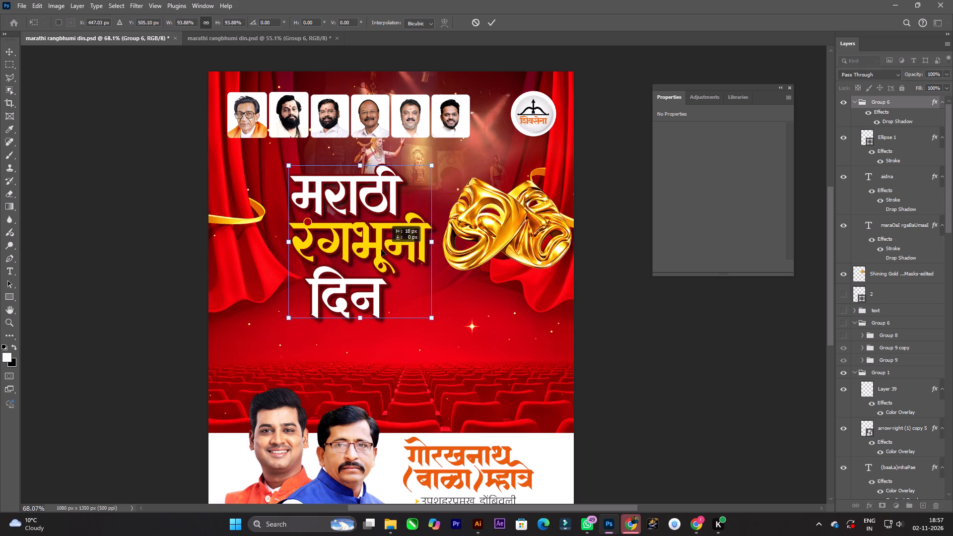
left_click_drag(381, 250, 378, 248)
double_click(377, 248)
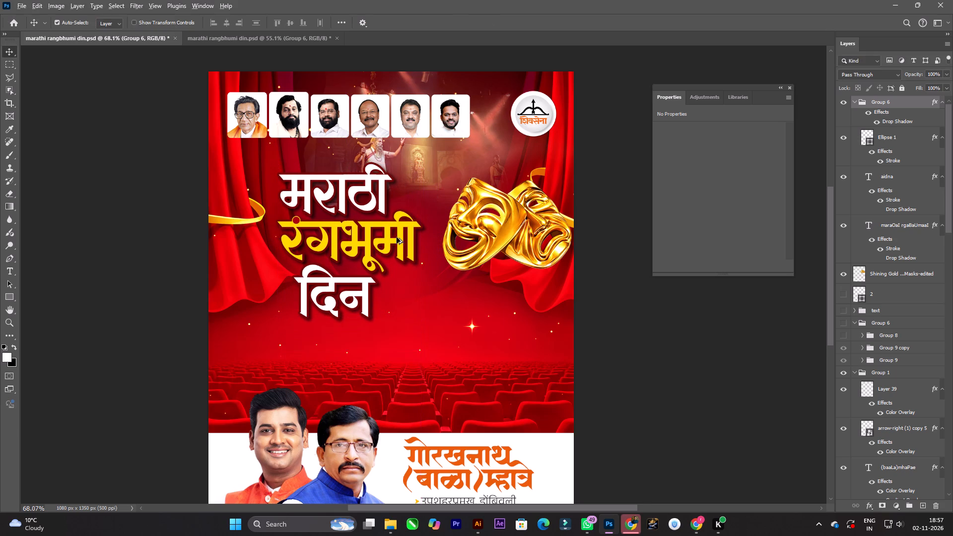
Move the gold masks about 32 px left, closer to the title.
scroll(397, 237, "up", 1, "alt")
key("space")
key("space")
key("space")
key("space")
key("space")
key("space")
key("space")
key("space")
key("space")
key("space")
key("space")
key("space")
key("space")
key("space")
left_click_drag(408, 227, 343, 224)
scroll(345, 224, "down", 1, "alt")
key("space")
key("space")
key("space")
key("space")
key("space")
key("space")
key("space")
key("space")
key("space")
key("space")
key("space")
key("space")
key("space")
key("space")
key("space")
key("space")
key("space")
key("space")
key("space")
key("space")
left_click_drag(363, 219, 341, 231)
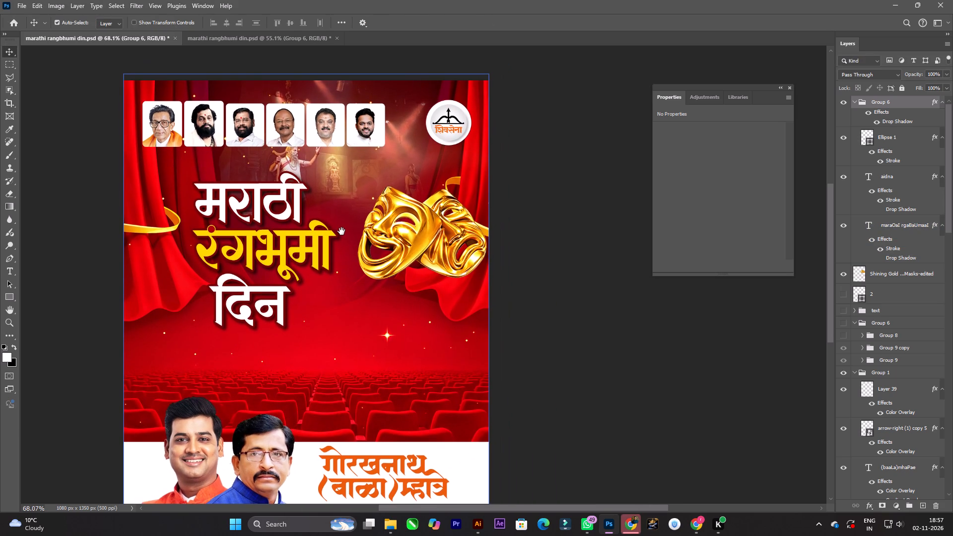
left_click_drag(341, 231, 335, 230)
left_click_drag(401, 225, 397, 225)
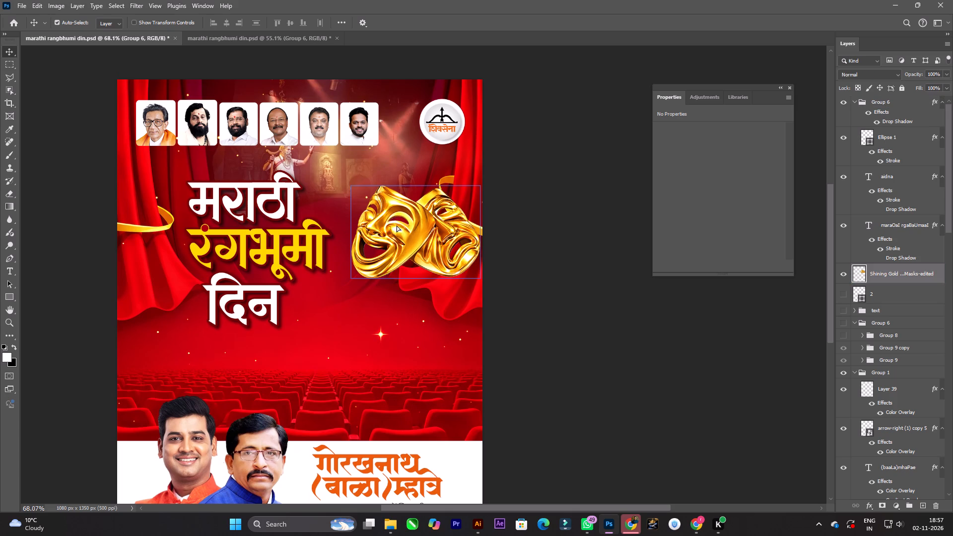
left_click_drag(397, 225, 393, 225)
Add the copied greeting "निमित्त सर्व रंगकर्मी आणि रसिकांना हार्दिक शुभेच्छा..!" as a text layer below the gold masks.
scroll(393, 227, "down", 1, "alt")
key("space")
left_click_drag(399, 231, 404, 233)
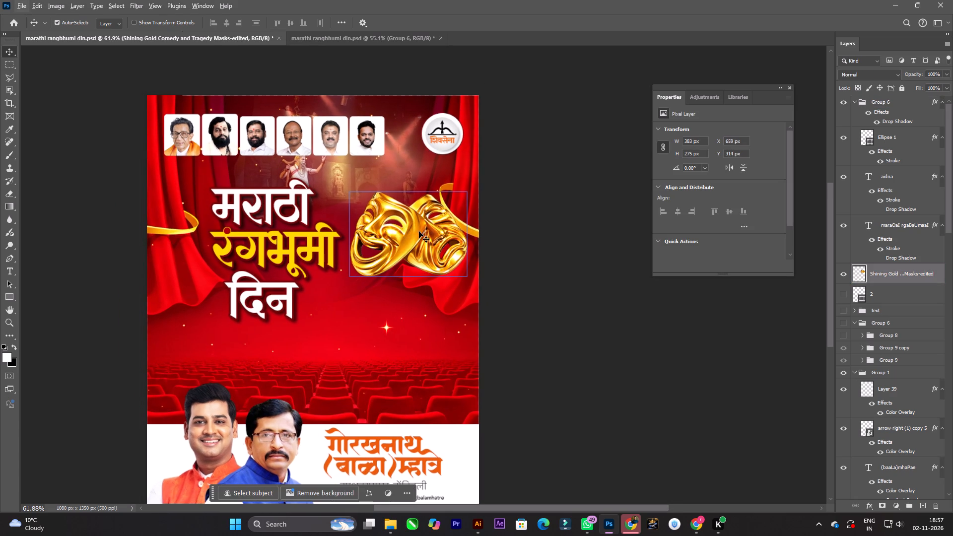
key("space")
key("space")
key("space")
key("space")
key("space")
left_click_drag(550, 262, 545, 263)
scroll(889, 140, "up", 3)
left_click(890, 111)
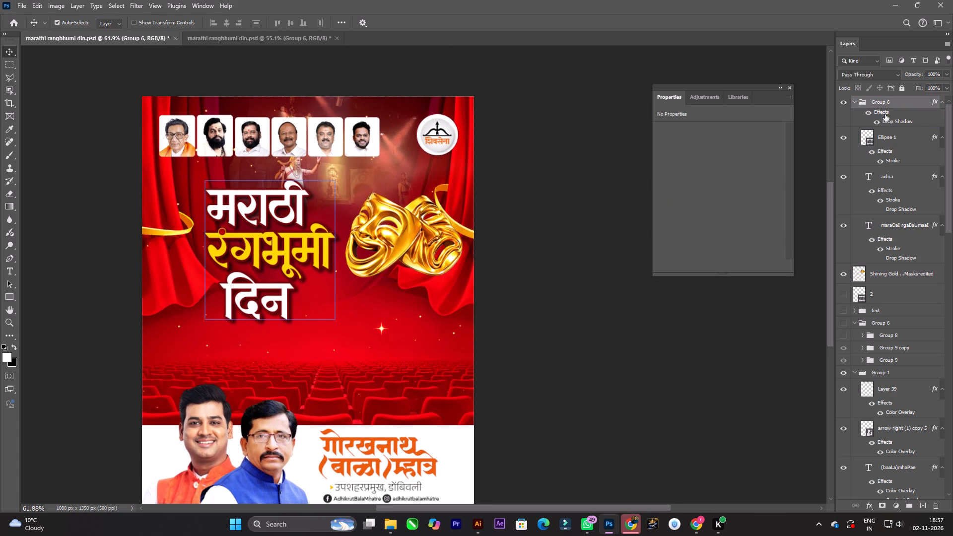
key("t")
left_click(333, 335)
key("ctrl+v")
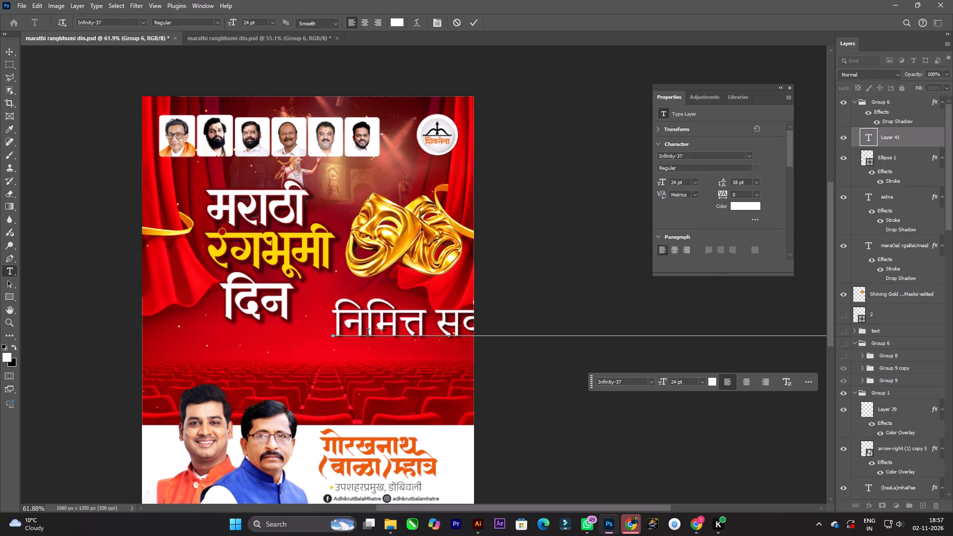
key("Return")
Bring the greeting text layer forward, out of the title group and above it.
key("ctrl+bracketright")
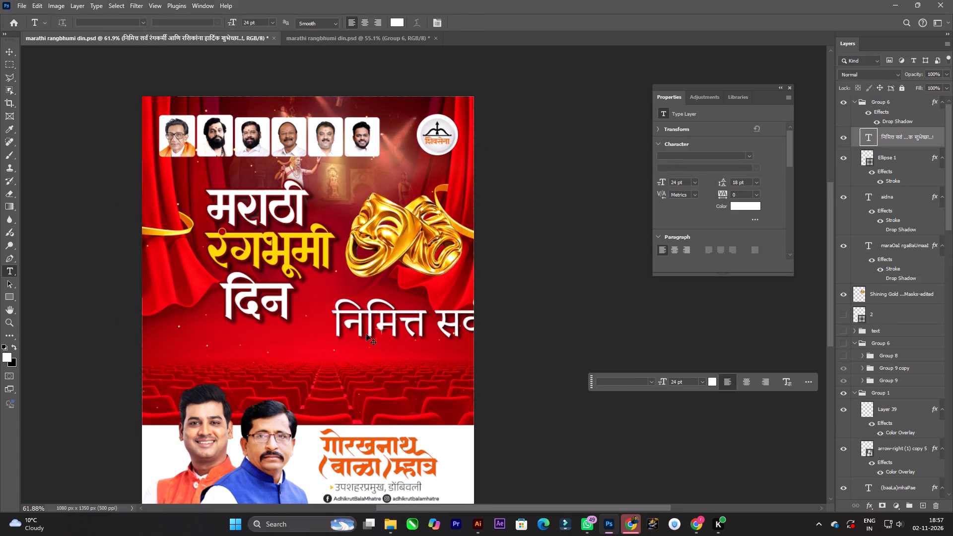
key("ctrl+bracketright")
key("ctrl+bracketright")
key("ctrl+bracketright")
Set the greeting text to Poppins Medium at 6 pt.
key("v")
key("t")
left_click(369, 317)
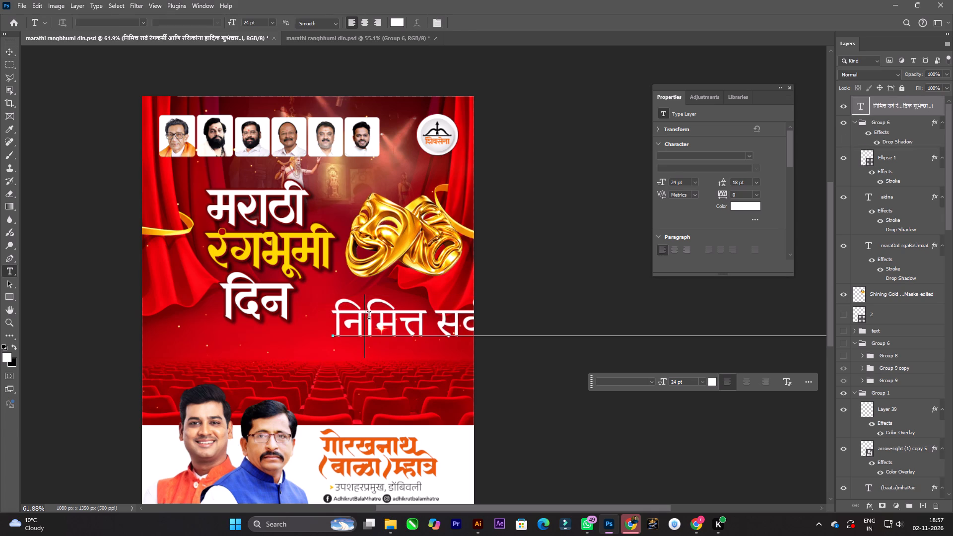
key("ctrl+a")
left_click(117, 26)
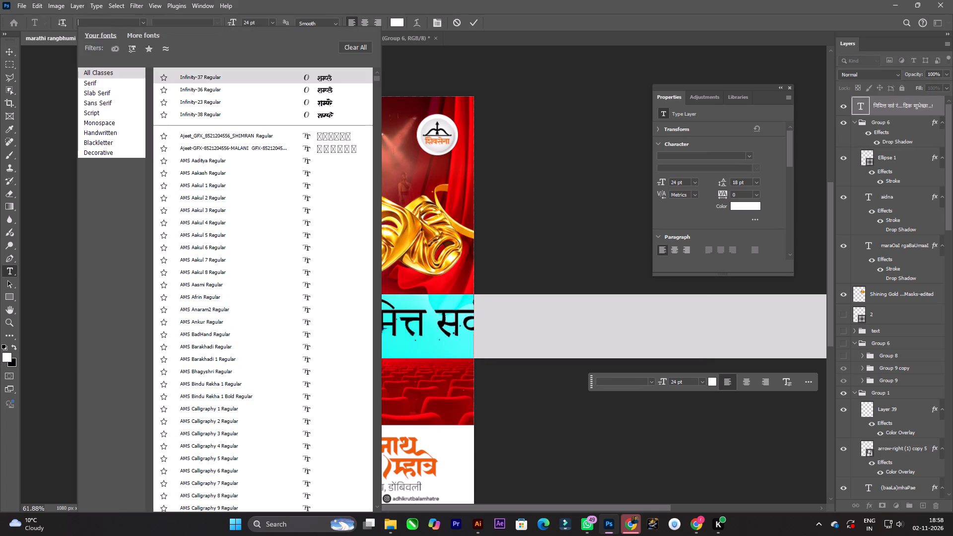
type("popp")
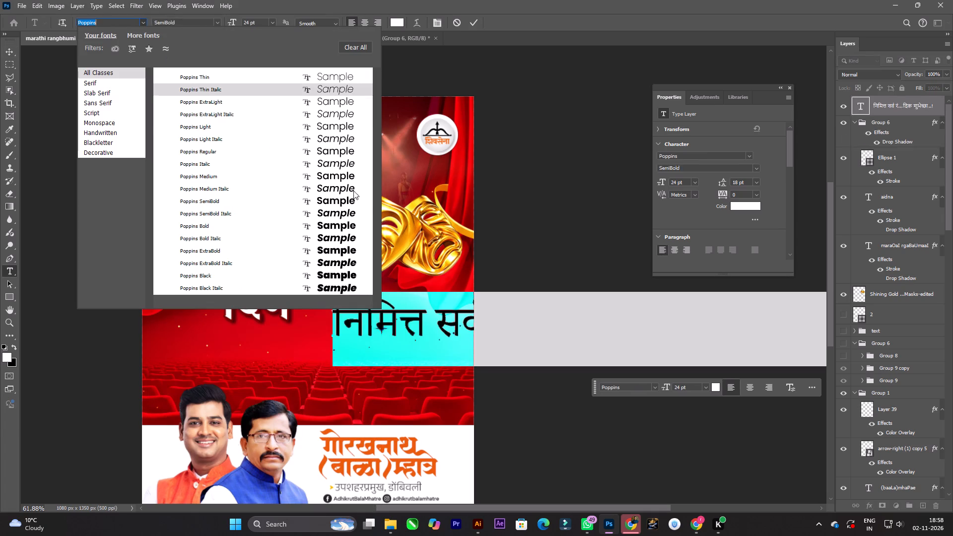
left_click(329, 179)
left_click_drag(234, 22, 228, 22)
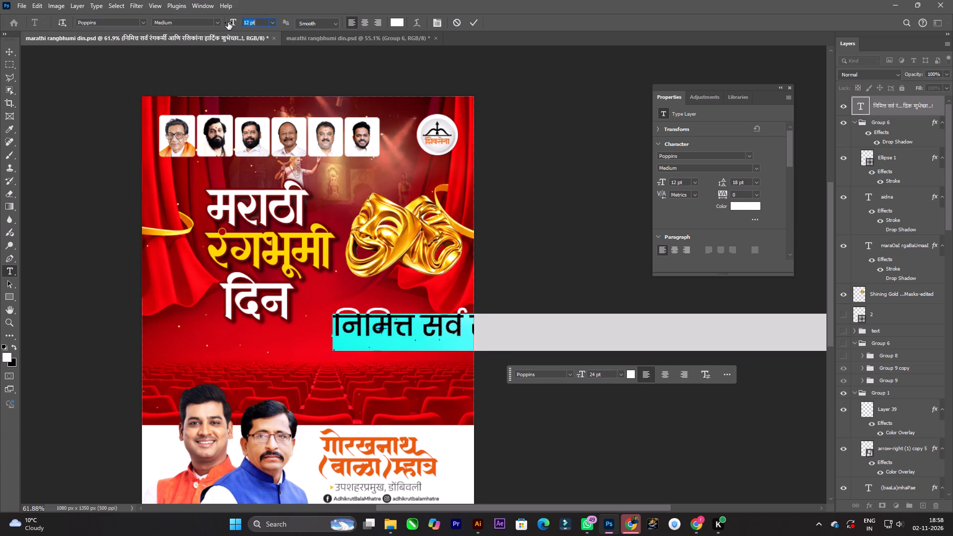
left_click_drag(228, 22, 225, 22)
left_click(415, 335)
key("Return")
key("v")
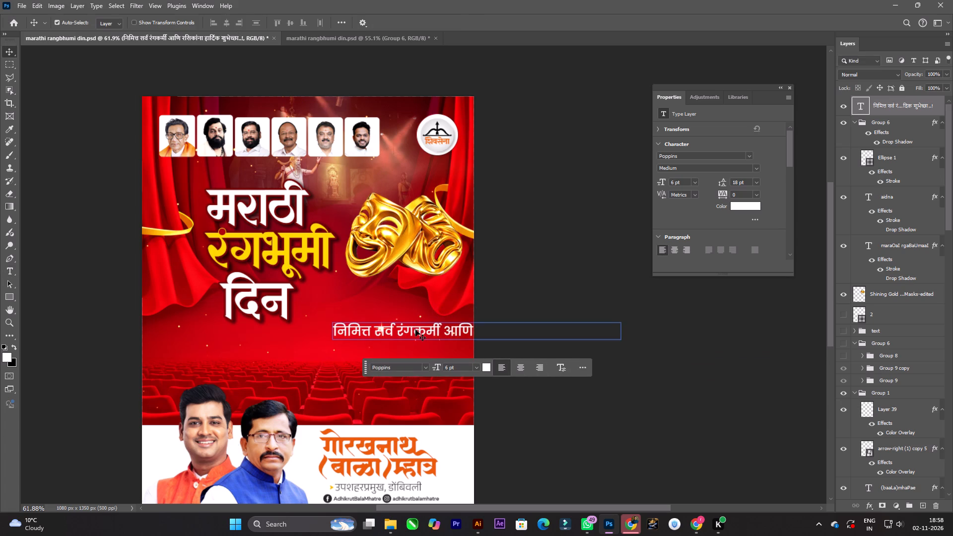
Move the greeting up and left so that it starts just beside दिन, below the gold masks.
scroll(415, 330, "up", 6, "alt")
left_click_drag(409, 329, 361, 274)
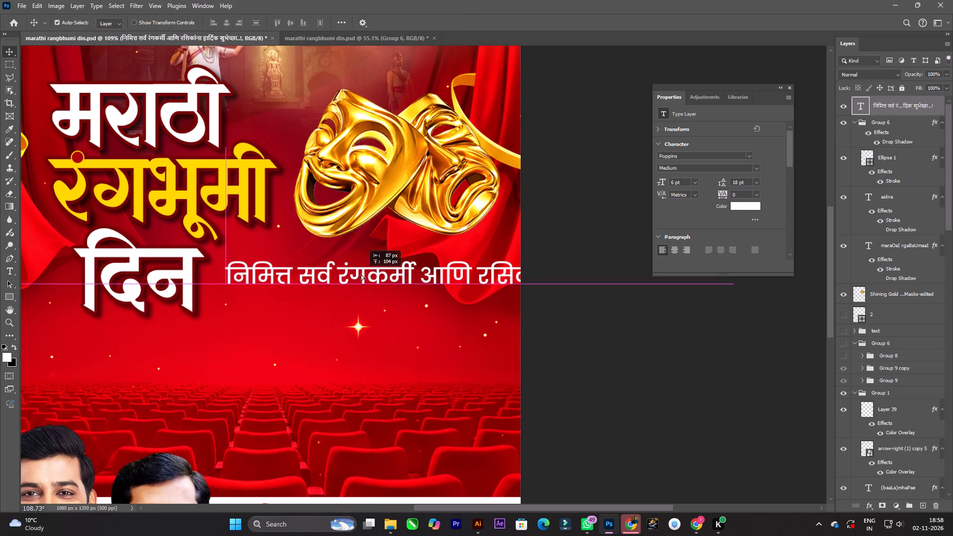
left_click_drag(361, 274, 358, 274)
Break the greeting into three lines: "निमित्त सर्व रंगकर्मी", "आणि रसिकांना" and "हार्दिक शुभेच्छा..!".
key("y")
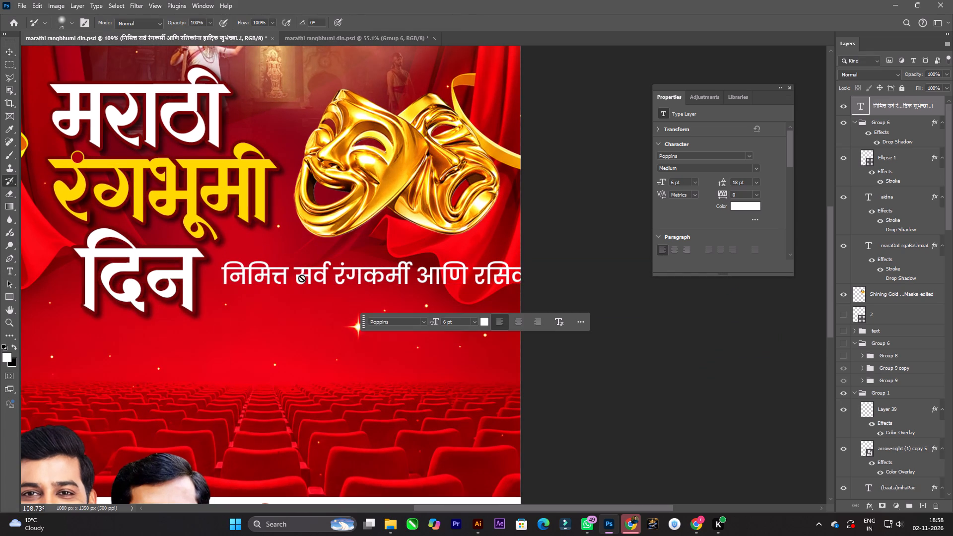
key("t")
left_click(418, 278)
key("Return")
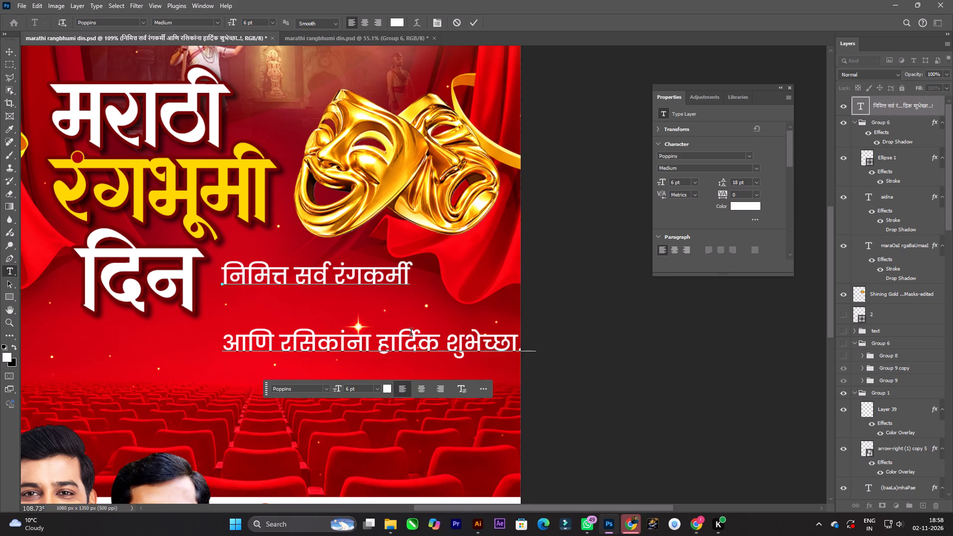
left_click(379, 342)
key("Return")
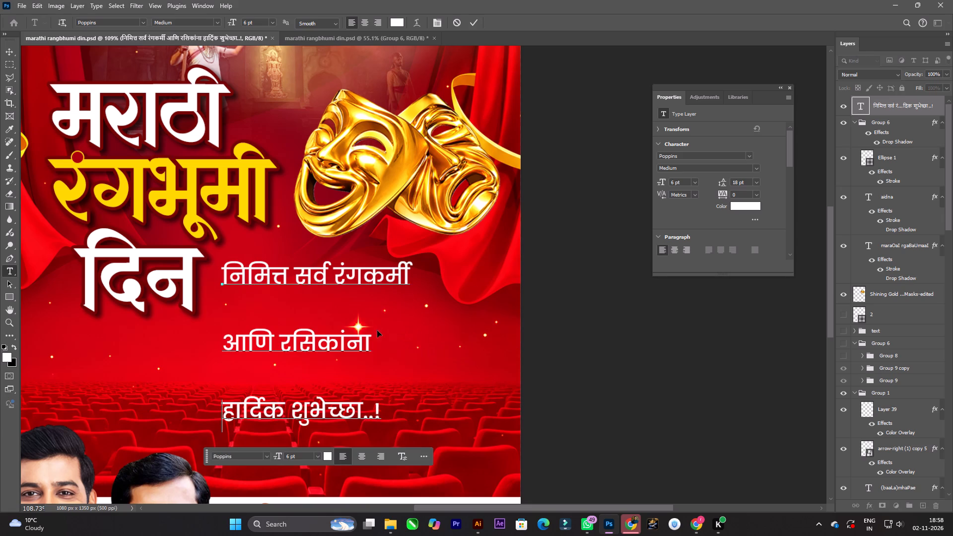
Tighten the line spacing of the whole greeting to 7 pt leading, keeping the Poppins font.
key("ctrl+a")
key("alt+Up")
key("alt+Up")
key("alt+Up")
key("alt+Up")
key("alt+Up")
key("alt+Up")
key("alt+Up")
key("alt+Up")
key("alt+Up")
key("alt+Up")
key("alt+Up")
key("alt+Up")
key("alt+Up")
key("alt+Up")
key("alt+Up")
key("alt+Up")
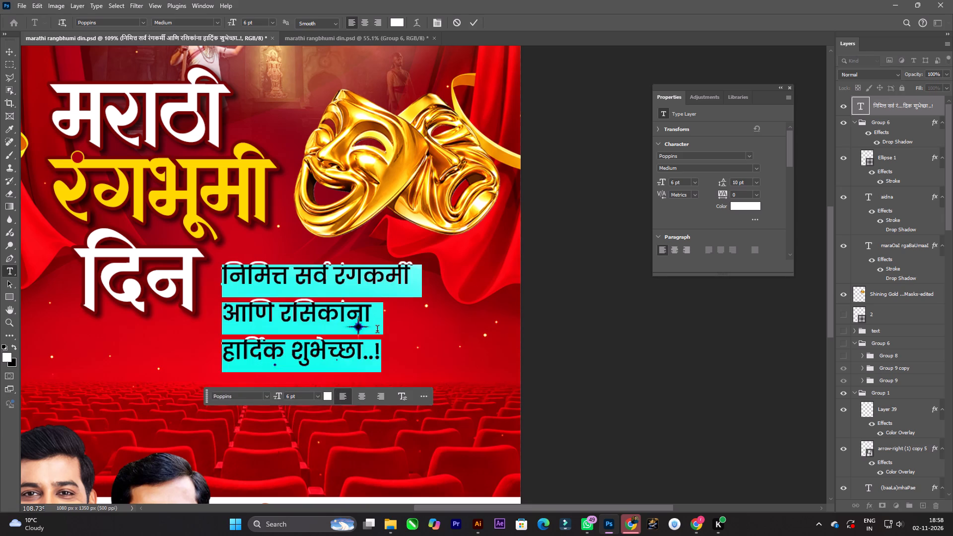
key("alt+Up")
key("alt+Up")
key("alt+Up")
key("alt+Up")
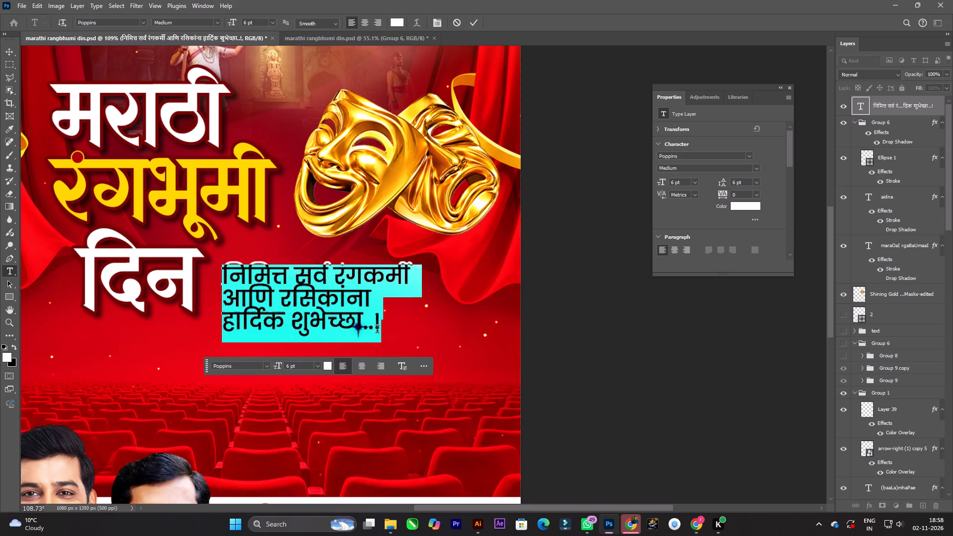
key("alt+Down")
key("alt+Up")
key("alt+Down")
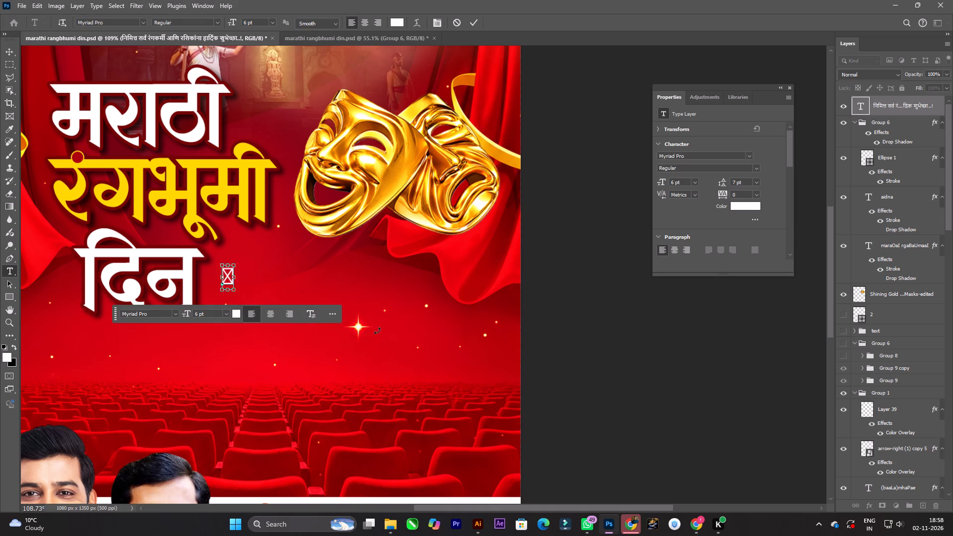
key("ctrl+z")
key("Return")
Centre-align the three lines of the greeting text.
key("v")
left_click(355, 374)
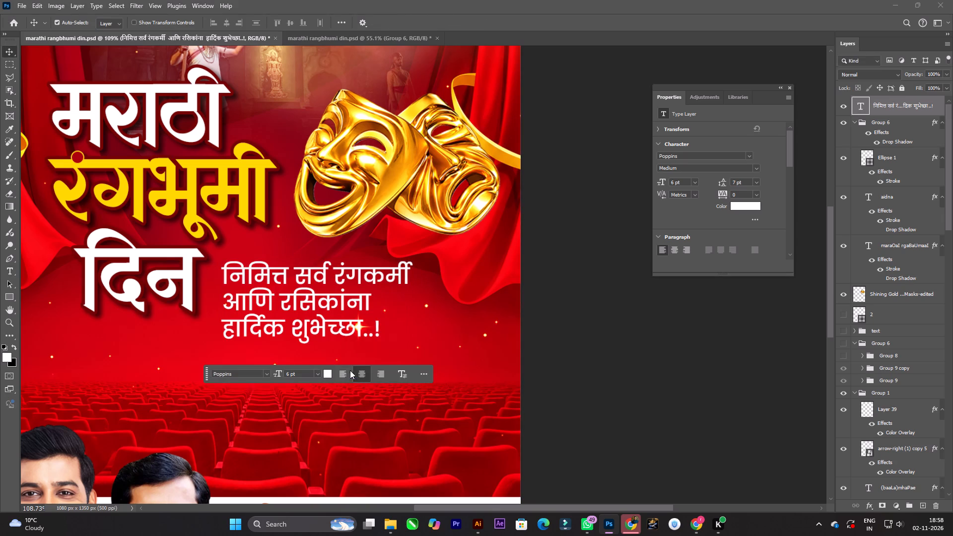
key("v")
Move the centred greeting horizontally about 150 px right, clear of दिन.
scroll(295, 312, "down", 2, "alt")
key("space")
key("space")
key("space")
key("space")
key("space")
key("space")
key("space")
key("space")
key("space")
key("space")
key("space")
left_click_drag(298, 310, 475, 426)
left_click_drag(432, 421, 497, 420)
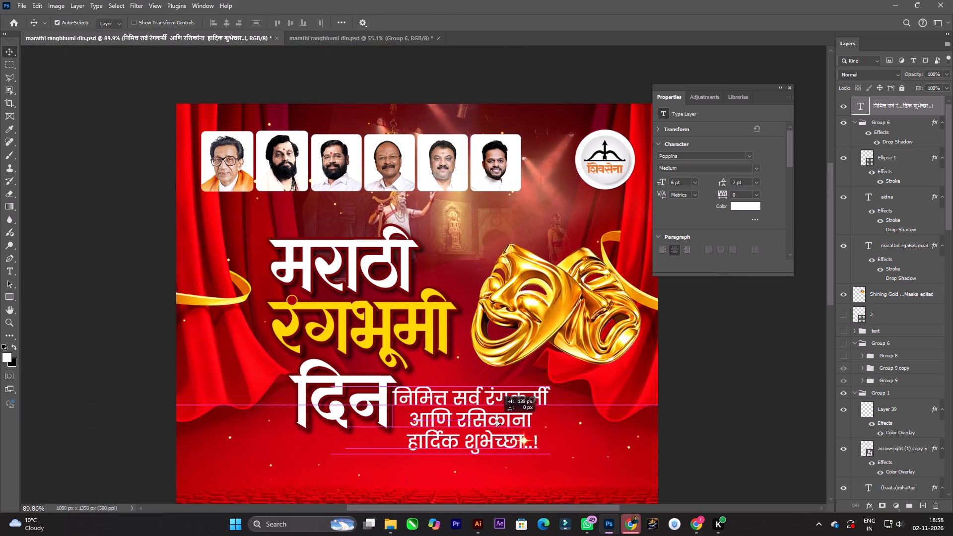
left_click_drag(497, 420, 502, 420)
Fine-tune the greeting's position beside दिन, shifting it slightly down and about 8 px further right.
scroll(461, 394, "down", 5, "alt")
key("space")
key("space")
key("space")
key("space")
key("space")
key("space")
key("space")
key("space")
key("space")
key("space")
key("space")
key("space")
key("space")
key("space")
key("space")
key("space")
key("space")
key("space")
key("space")
left_click_drag(507, 395, 427, 355)
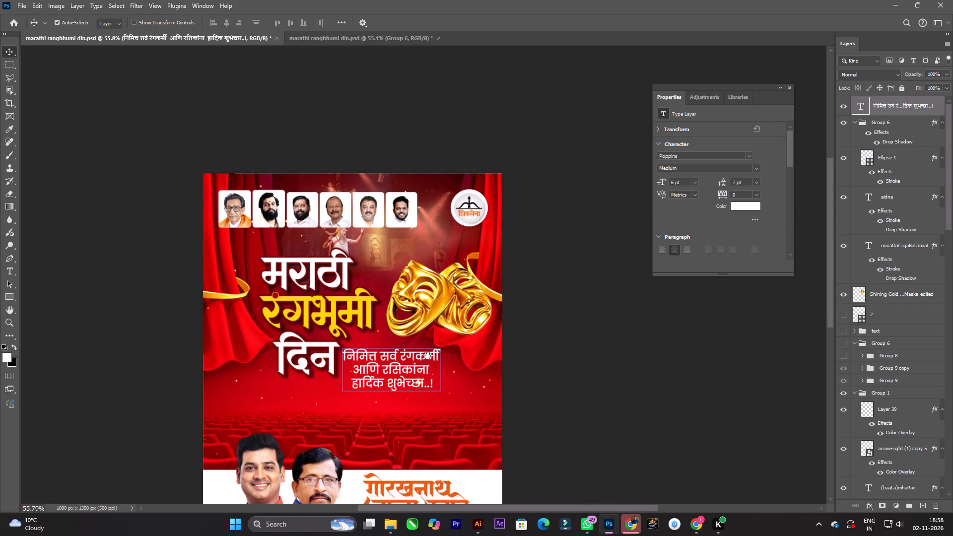
left_click_drag(427, 355, 429, 356)
left_click_drag(409, 372, 410, 378)
scroll(410, 377, "up", 7, "alt")
key("space")
left_click_drag(463, 388, 459, 380)
scroll(431, 385, "up", 3, "alt")
left_click_drag(384, 362, 389, 358)
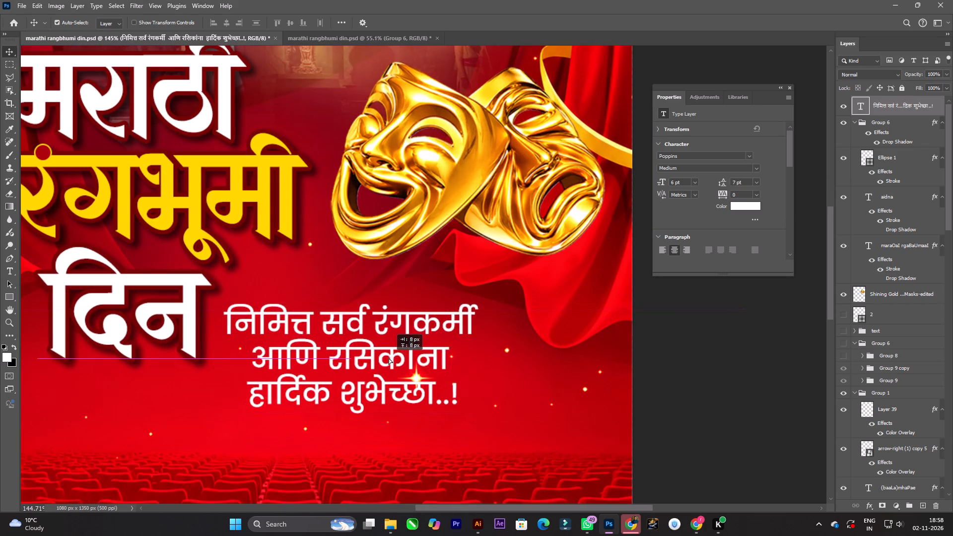
left_click_drag(389, 358, 389, 360)
scroll(390, 360, "down", 4, "alt")
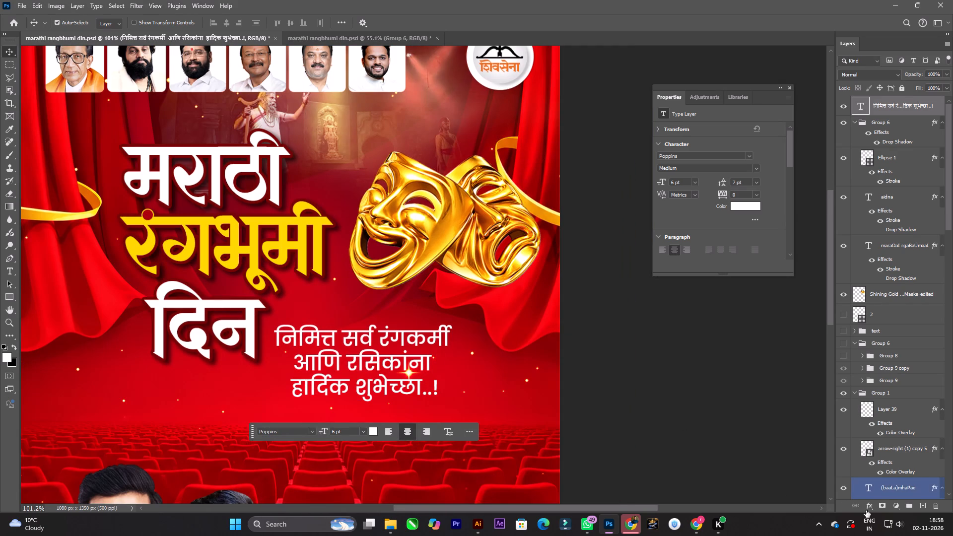
Apply a drop shadow with 64% opacity, 4 px distance, 9% spread and 5 px size to the greeting text.
left_click(868, 511)
left_click(876, 502)
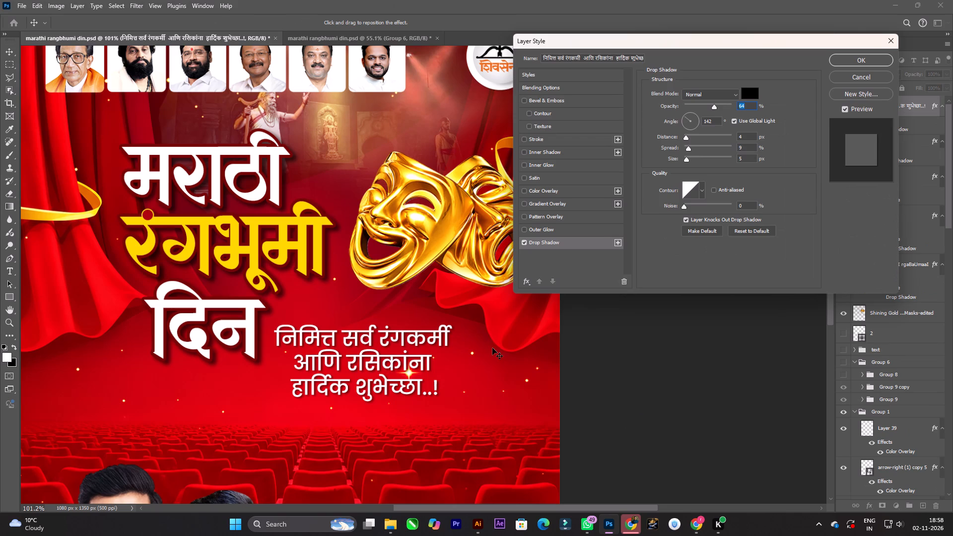
key("Return")
Draw a thin rectangle about 228 by 6 px just below the greeting's last line, extending right past its end.
scroll(387, 398, "up", 6, "alt")
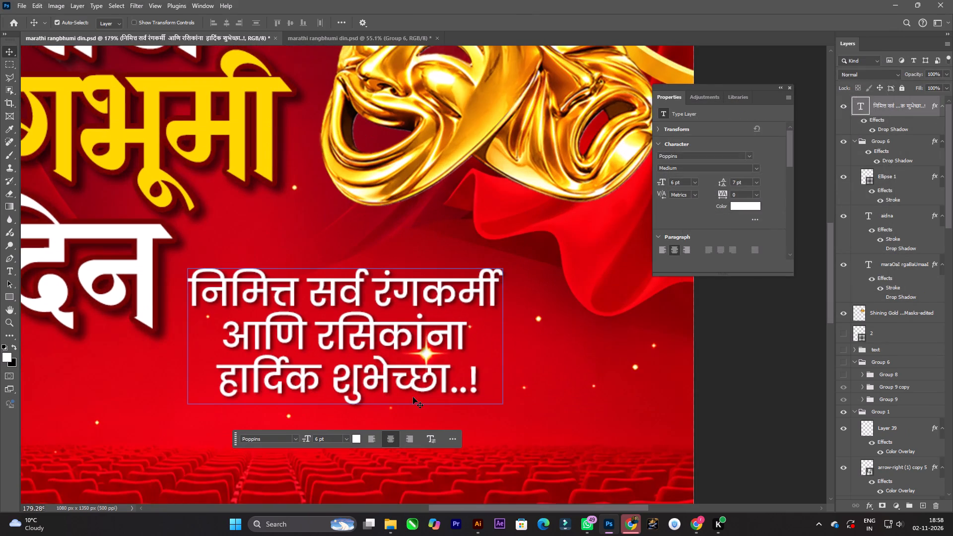
scroll(416, 400, "up", 2, "alt")
left_click(8, 301)
left_click_drag(354, 397, 396, 404)
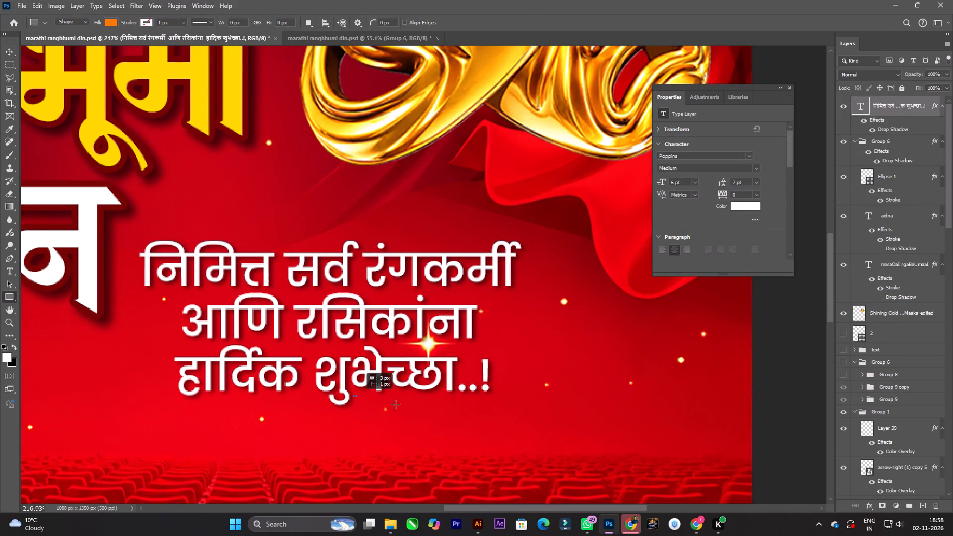
left_click_drag(396, 404, 598, 402)
Nudge the thin rectangle under the greeting to X 712 px, Y 803 px.
key("v")
scroll(461, 386, "up", 2)
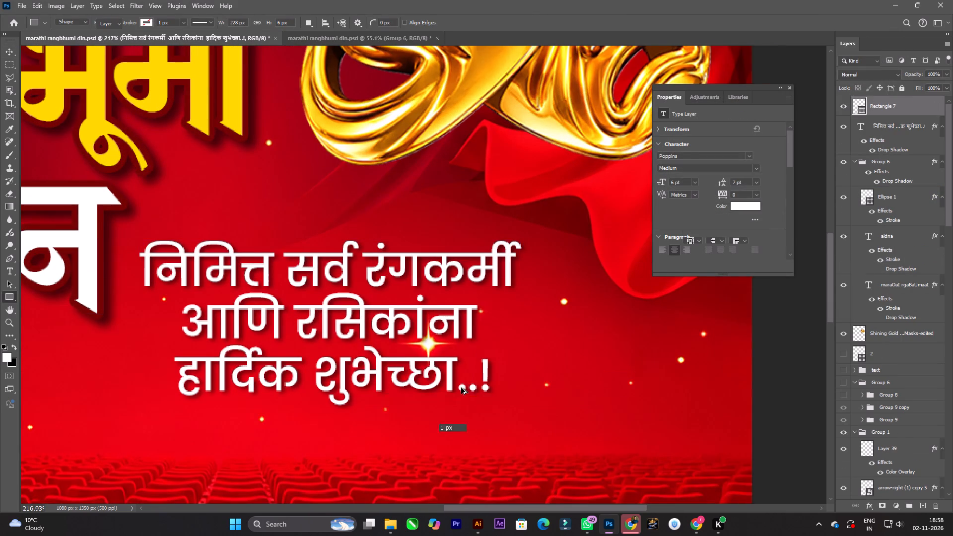
scroll(461, 388, "up", 4)
left_click(456, 406)
key("Down")
key("Down")
key("Up")
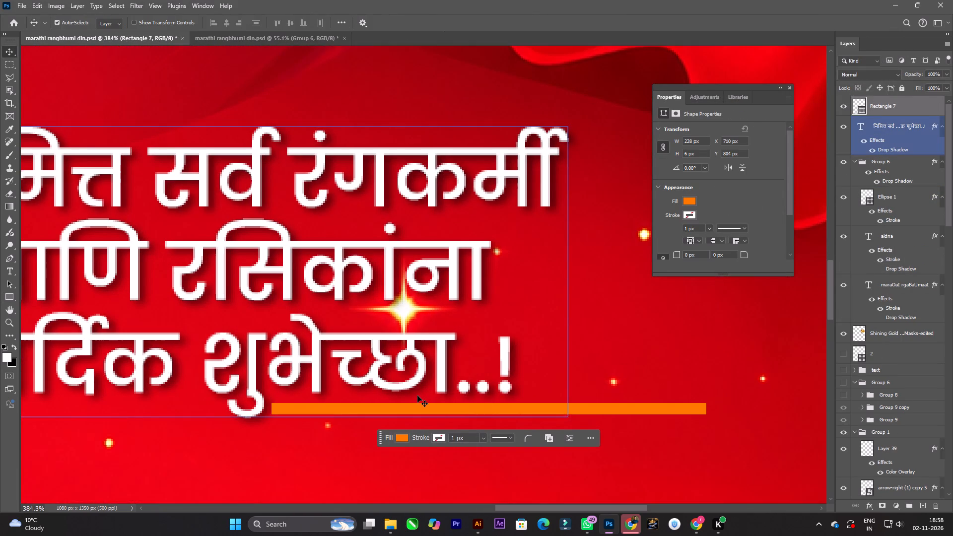
key("Up")
key("Right")
key("Right")
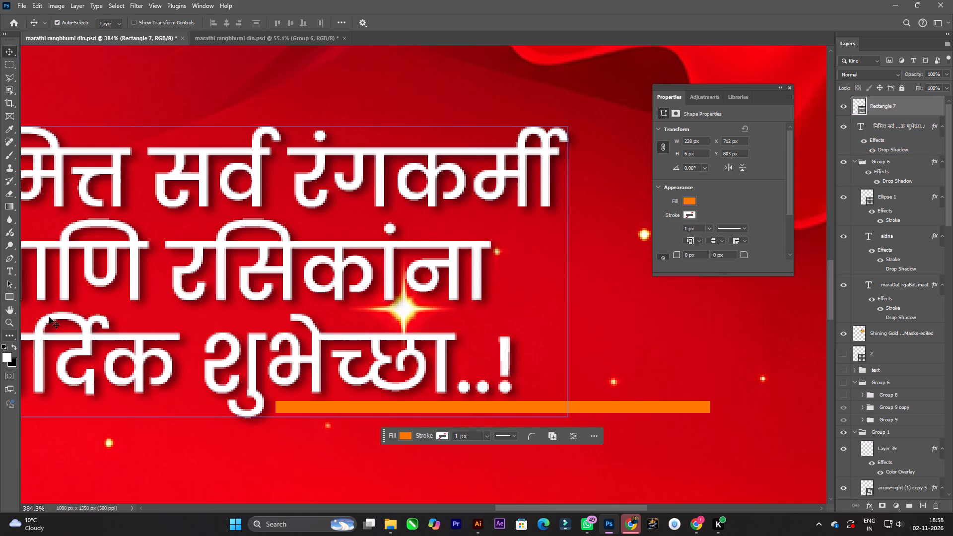
Change the fill of the rectangle under the greeting to white.
left_click(691, 199)
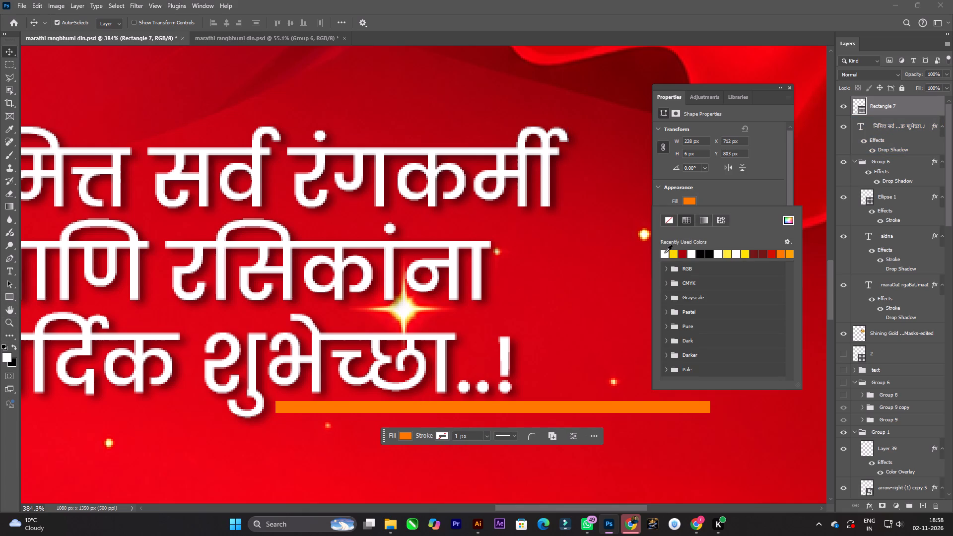
left_click(665, 253)
left_click(647, 435)
Reduce the height of the white rectangle under the greeting to 4 px from its lower edge.
scroll(598, 414, "down", 4, "alt")
scroll(585, 404, "up", 3, "alt")
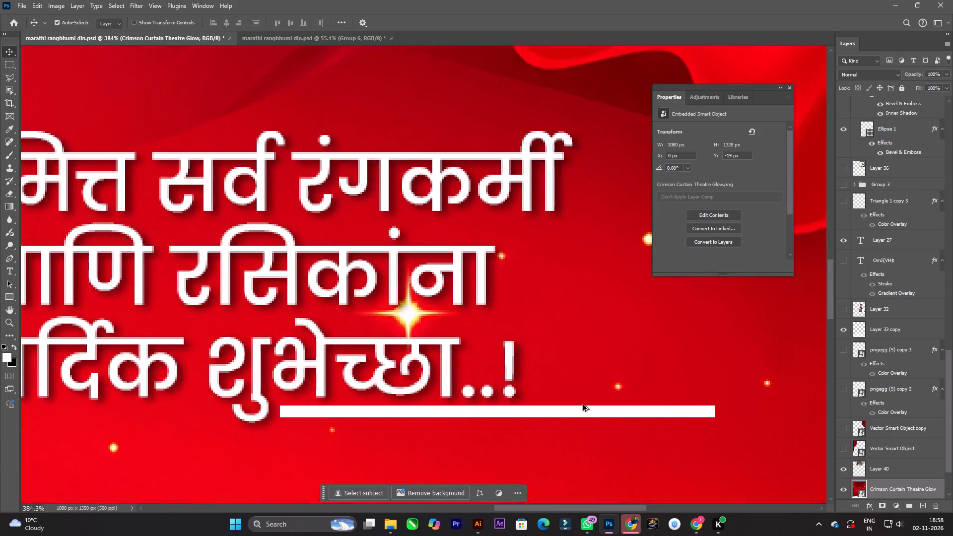
scroll(583, 404, "up", 4, "alt")
left_click(579, 412)
key("ctrl+t")
scroll(472, 425, "up", 3, "alt")
left_click(473, 424)
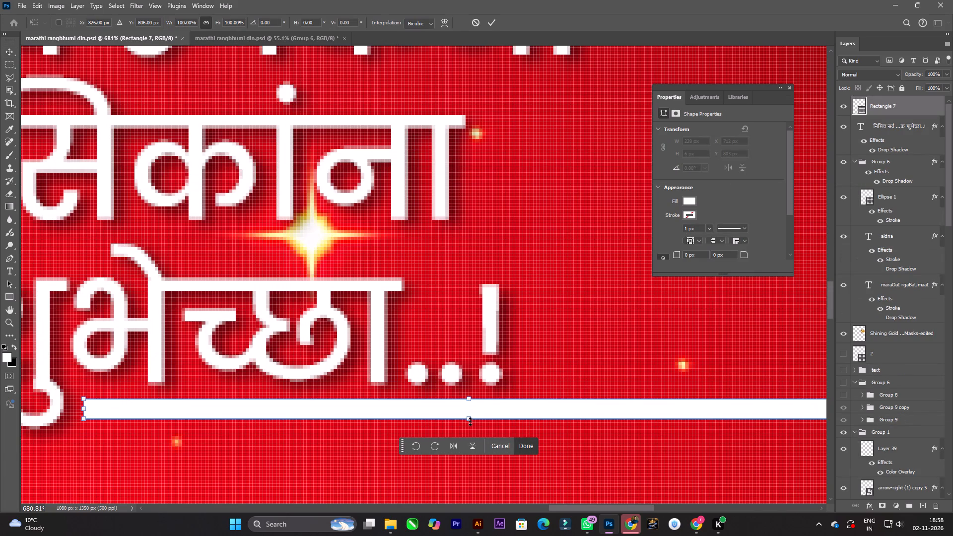
left_click_drag(470, 421, 472, 414, "shift")
key("Return")
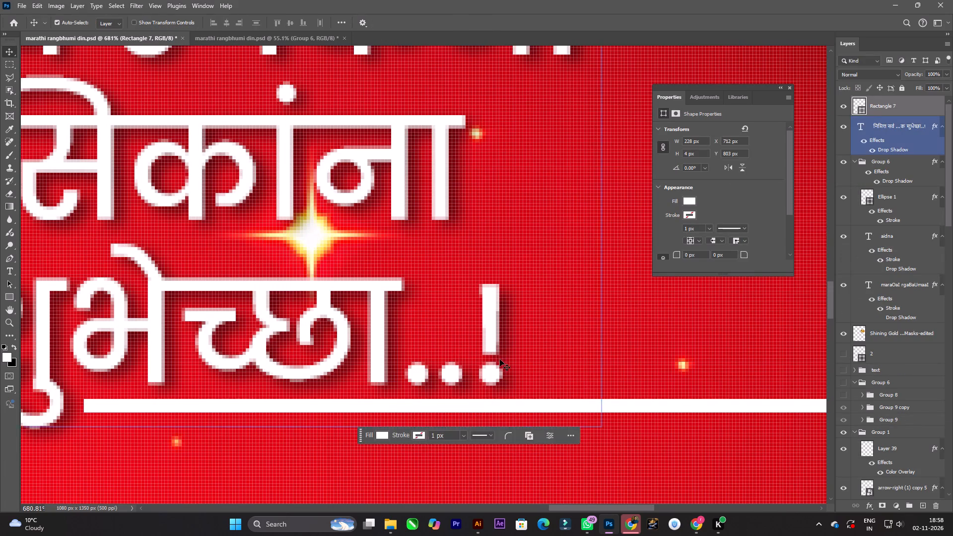
Select the Crimson Curtain Theatre Glow background layer and lasso freely around the bright sparkle behind the greeting's last two lines.
scroll(500, 359, "down", 15, "alt")
key("space")
key("space")
key("space")
key("space")
left_click_drag(414, 340, 484, 353)
scroll(489, 357, "down", 5, "alt")
key("space")
key("space")
key("space")
key("space")
key("space")
key("space")
key("space")
key("space")
key("space")
key("space")
left_click_drag(554, 355, 520, 338)
scroll(520, 338, "down", 4, "alt")
key("space")
key("space")
key("space")
key("space")
key("space")
key("space")
key("space")
key("space")
key("space")
key("space")
key("space")
key("space")
key("space")
key("space")
key("space")
key("space")
key("space")
key("space")
key("space")
key("space")
left_click_drag(542, 321, 524, 326)
scroll(499, 344, "up", 11, "alt")
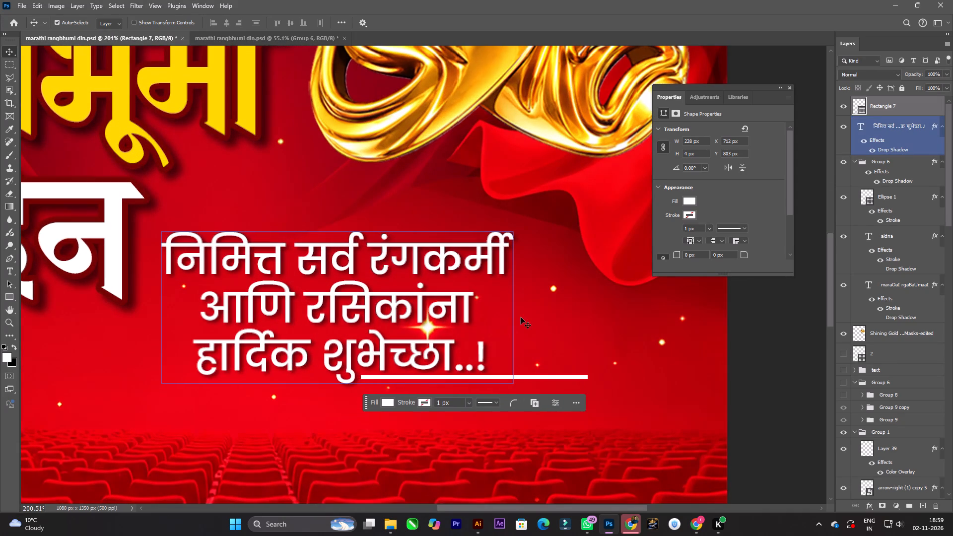
left_click(553, 336)
key("l")
key("l")
left_click(398, 319)
left_click_drag(415, 306, 438, 303)
left_click_drag(449, 303, 453, 308)
left_click_drag(466, 322, 464, 333)
left_click_drag(460, 347, 442, 349)
left_click(412, 350)
left_click(391, 344)
double_click(387, 327)
Rasterize the Crimson Curtain Theatre Glow smart object layer.
right_click(400, 319)
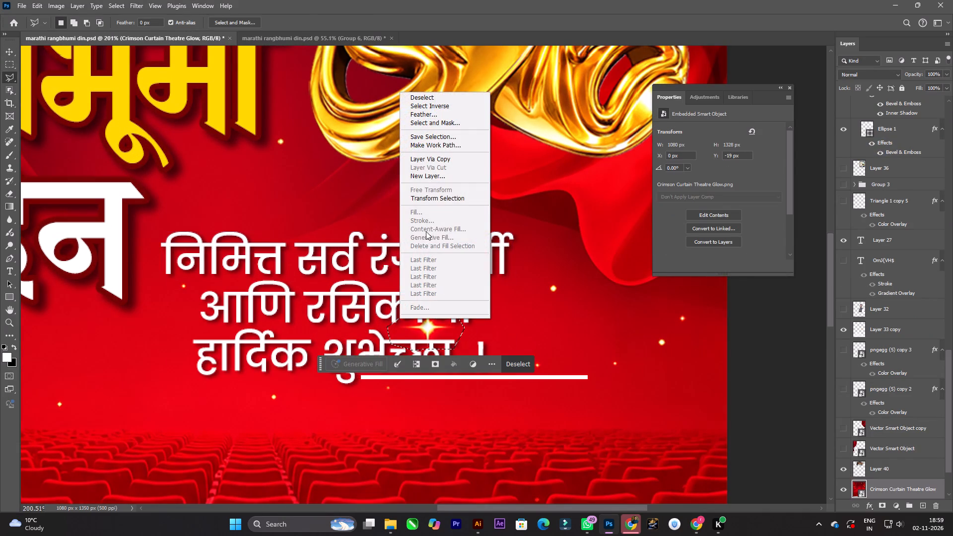
right_click(887, 496)
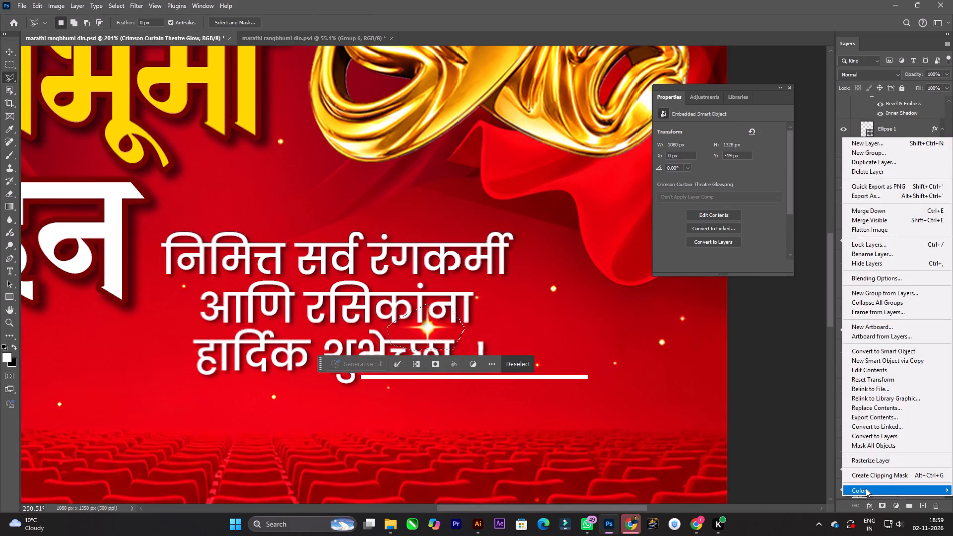
left_click(823, 470)
right_click(886, 489)
left_click(882, 452)
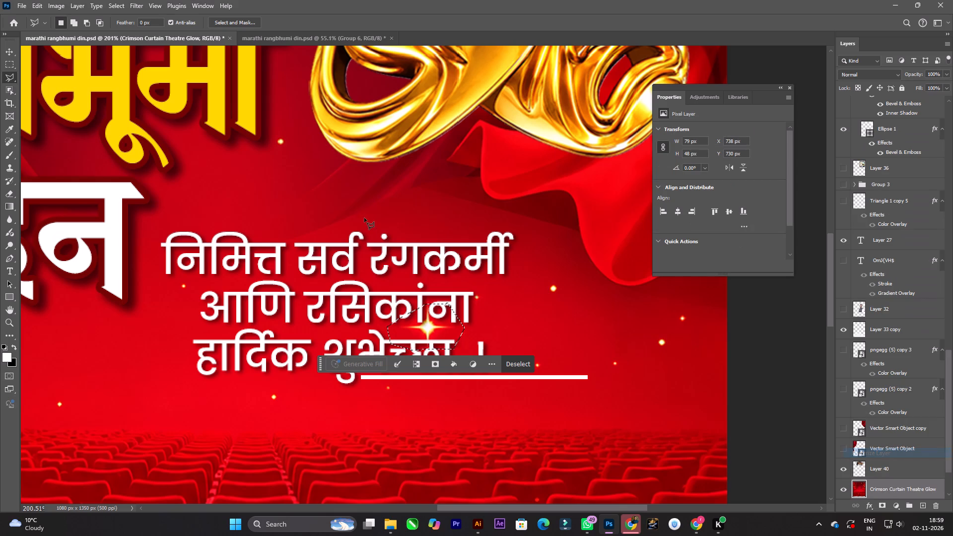
Fill the lassoed area to remove the sparkle from the background at 100% opacity, and clear the selection.
right_click(484, 303)
left_click(507, 199)
key("Return")
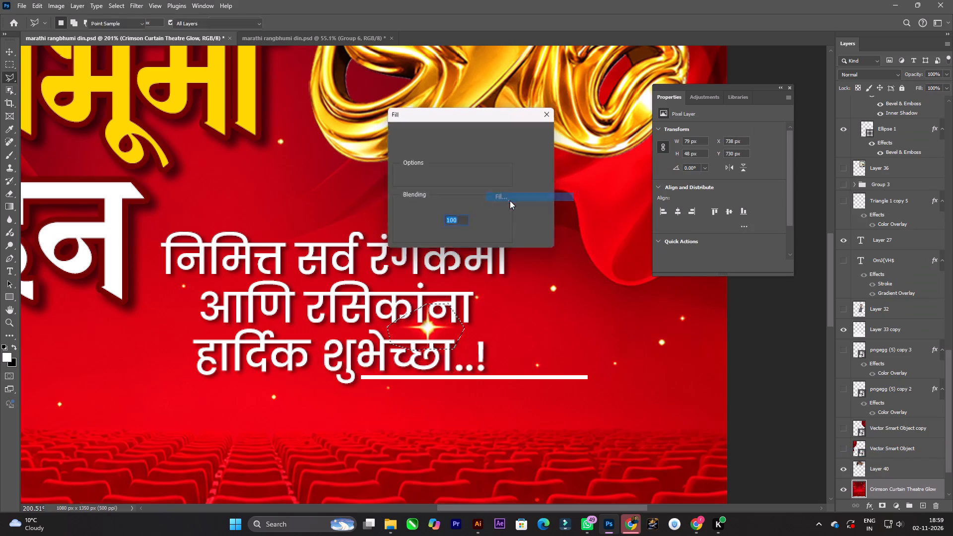
key("ctrl+d")
Nudge the white underline bar below the greeting down to Y 805 px.
key("v")
scroll(373, 303, "down", 9, "alt")
key("space")
key("space")
left_click_drag(394, 299, 421, 309)
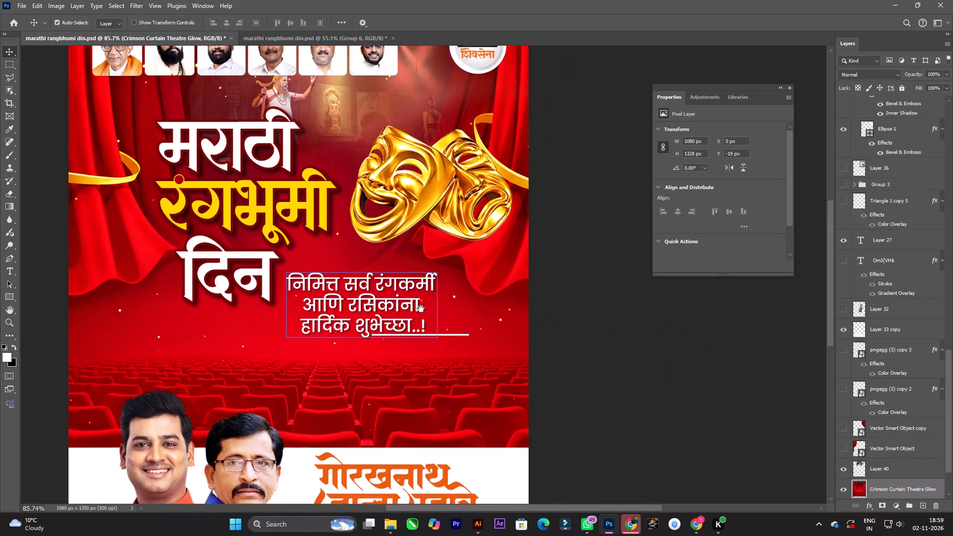
left_click_drag(421, 309, 421, 309)
key("v")
scroll(450, 341, "up", 15)
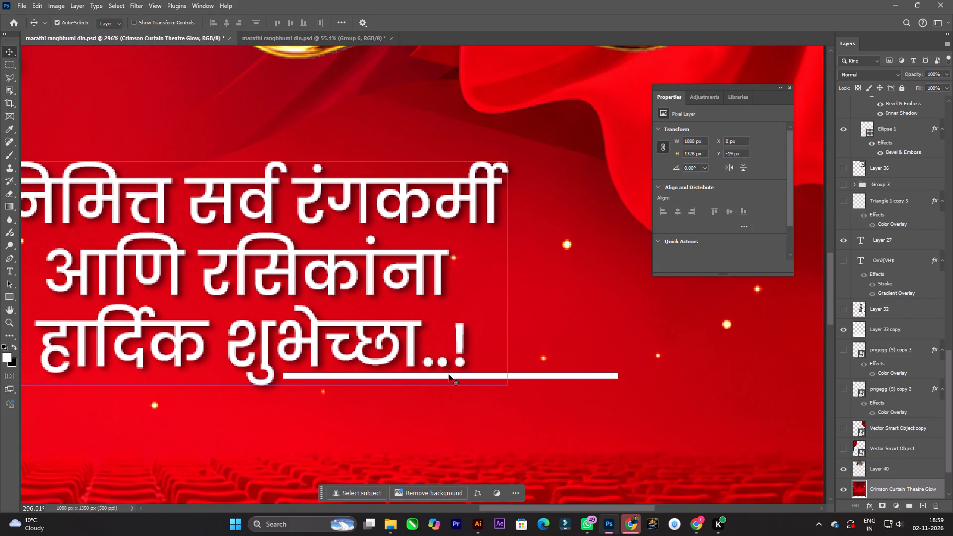
left_click(449, 375)
key("Down")
key("Down")
key("Down")
key("Down")
key("Up")
Move the gold comedy and tragedy masks down to X 654 px, Y 361 px.
scroll(307, 271, "down", 4)
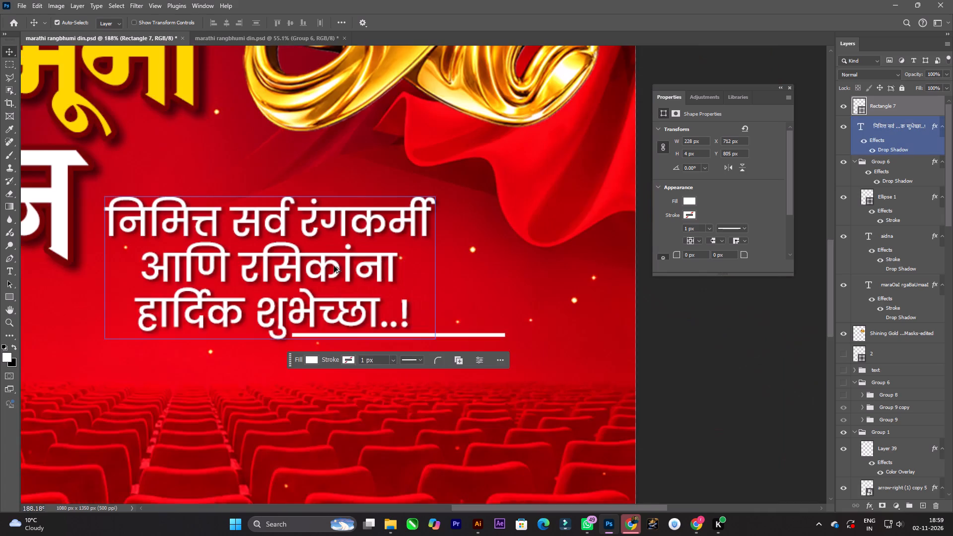
scroll(334, 266, "down", 12)
key("space")
key("space")
key("space")
key("space")
key("space")
key("space")
key("space")
key("space")
key("space")
key("space")
key("space")
key("space")
key("space")
key("space")
key("space")
key("space")
left_click_drag(356, 265, 433, 309)
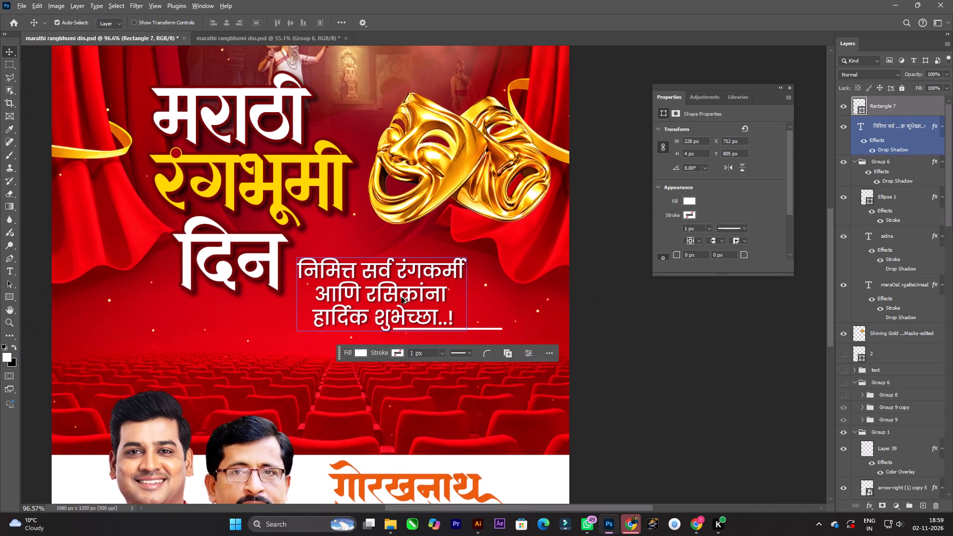
scroll(402, 297, "down", 4, "alt")
key("space")
key("space")
key("space")
key("space")
key("space")
key("space")
key("space")
key("space")
key("space")
key("space")
key("space")
key("space")
key("space")
key("space")
key("space")
key("space")
key("space")
key("space")
key("space")
key("space")
left_click_drag(451, 290, 442, 328)
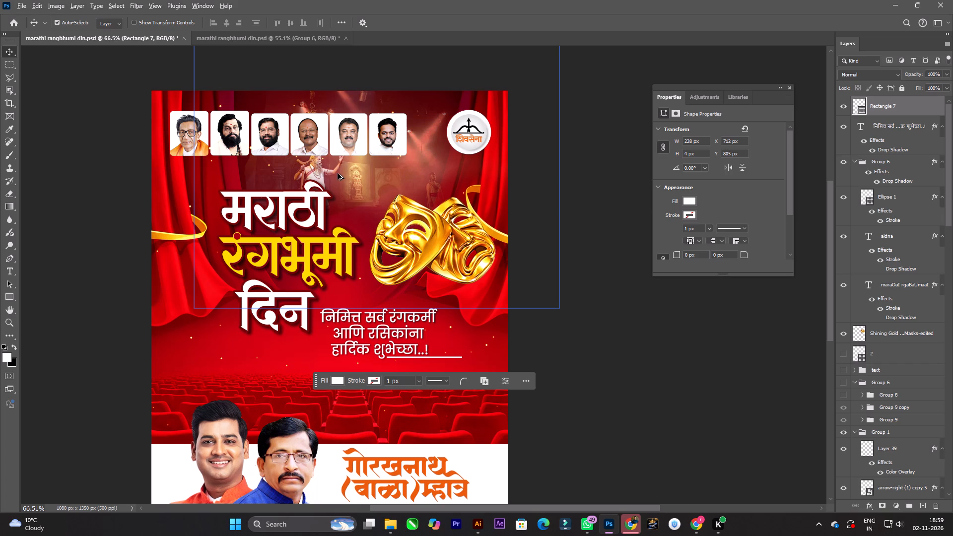
scroll(333, 169, "down", 1, "alt")
key("space")
key("space")
key("space")
key("space")
key("space")
key("space")
key("space")
key("space")
key("space")
key("space")
key("space")
key("space")
key("space")
key("space")
key("space")
key("space")
key("space")
key("space")
key("space")
key("space")
left_click_drag(367, 178, 351, 190)
left_click_drag(401, 253, 400, 266)
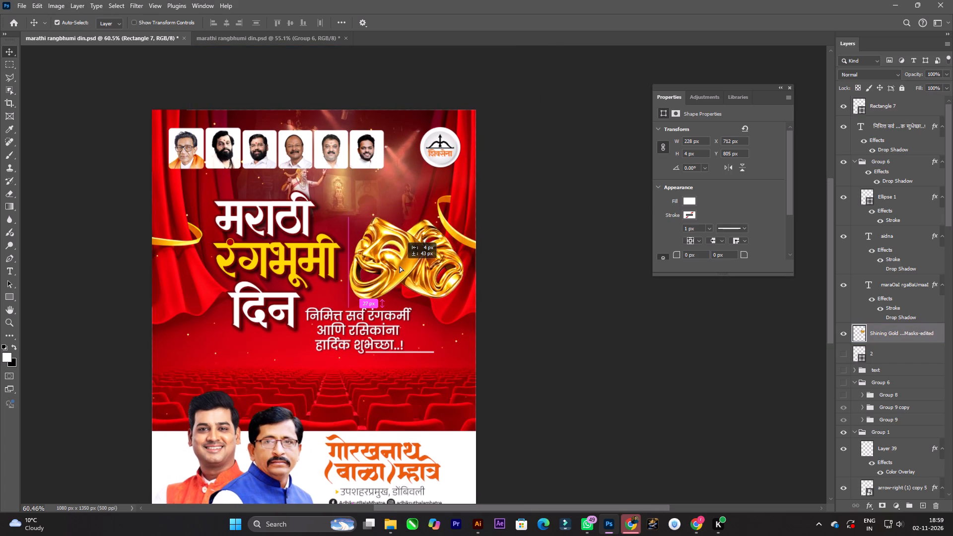
left_click_drag(400, 266, 399, 267)
Group the three-line greeting text with its white underline bar.
scroll(397, 311, "up", 2, "alt")
left_click(391, 318)
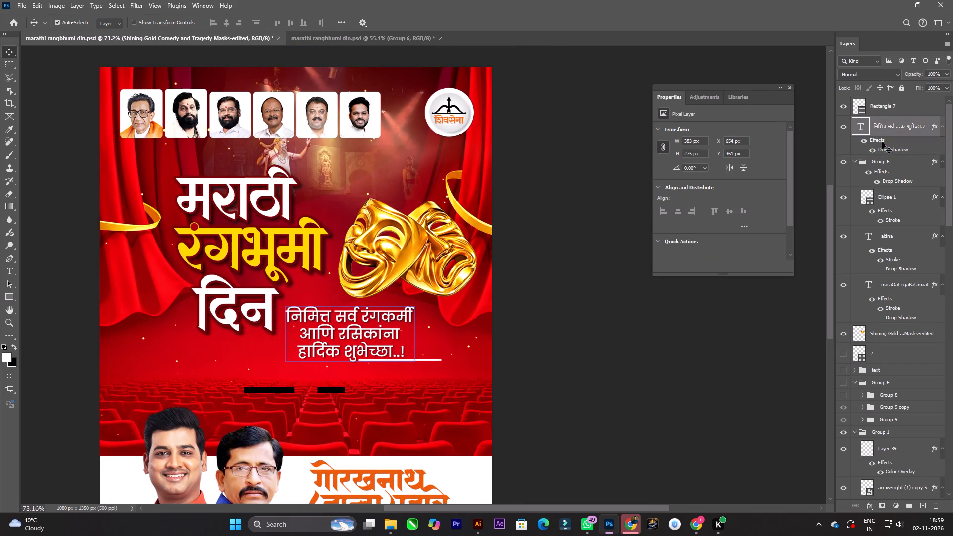
left_click(898, 109, "ctrl")
key("ctrl+g")
Move the grouped greeting and underline bar straight down by about 21 px.
key("ctrl+t")
left_click_drag(362, 324, 361, 338)
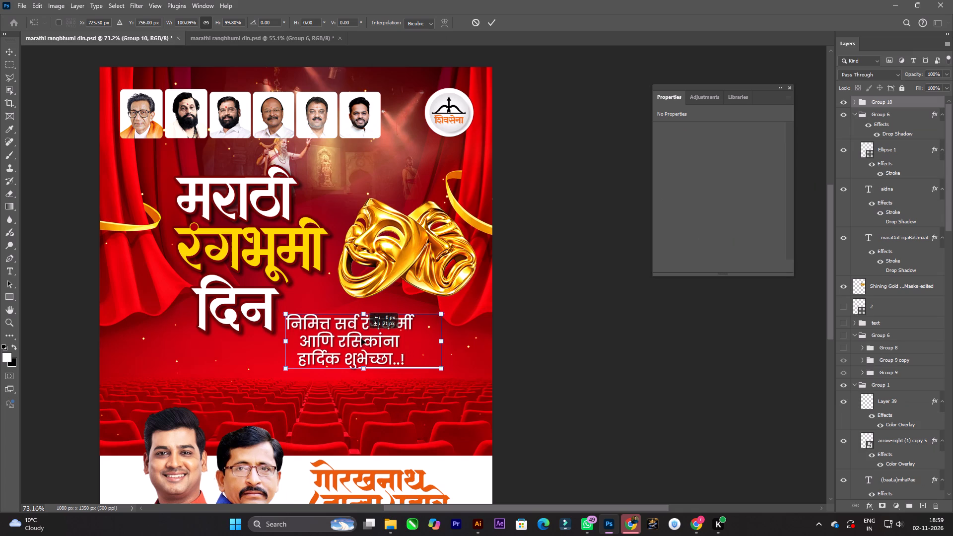
left_click_drag(361, 338, 359, 335)
double_click(359, 335)
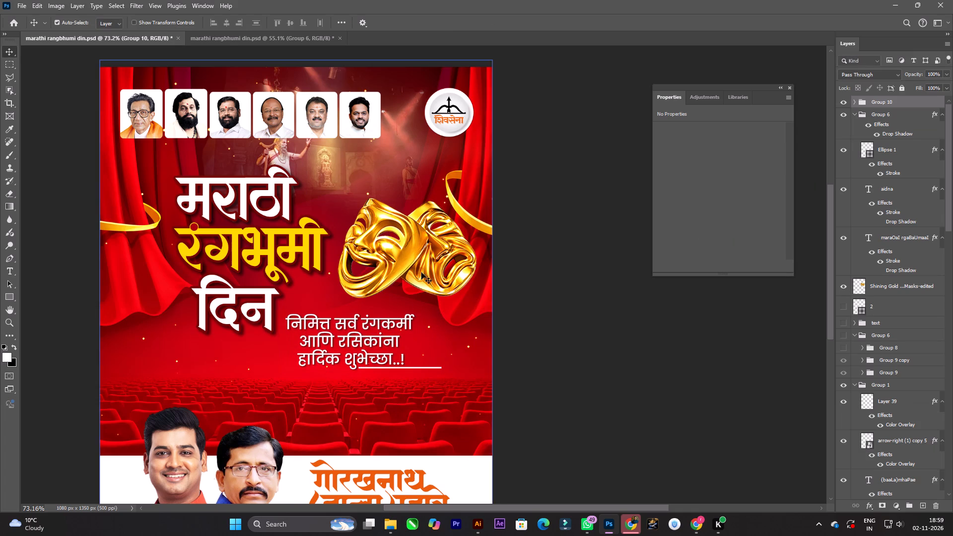
Move the gold masks straight down to Y 377 px, closer to the greeting.
left_click_drag(423, 265, 423, 270)
scroll(423, 270, "up", 3, "alt")
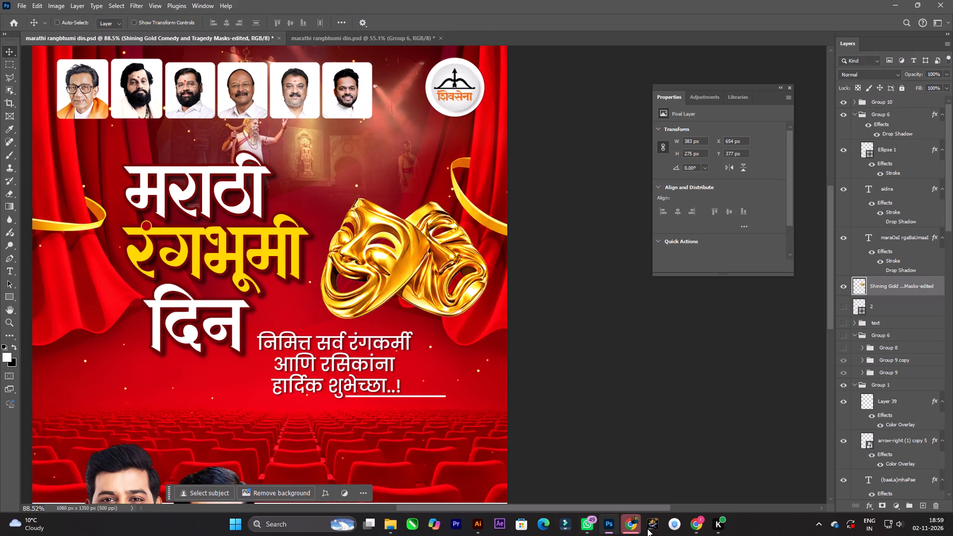
Save the Marathi Rangbhumi Din poster document.
key("ctrl+s")
In Chrome, close the image search overlay on Pinterest and open the Marathi Rangbhumi pin with red masks on a white stage backdrop.
left_click(635, 526)
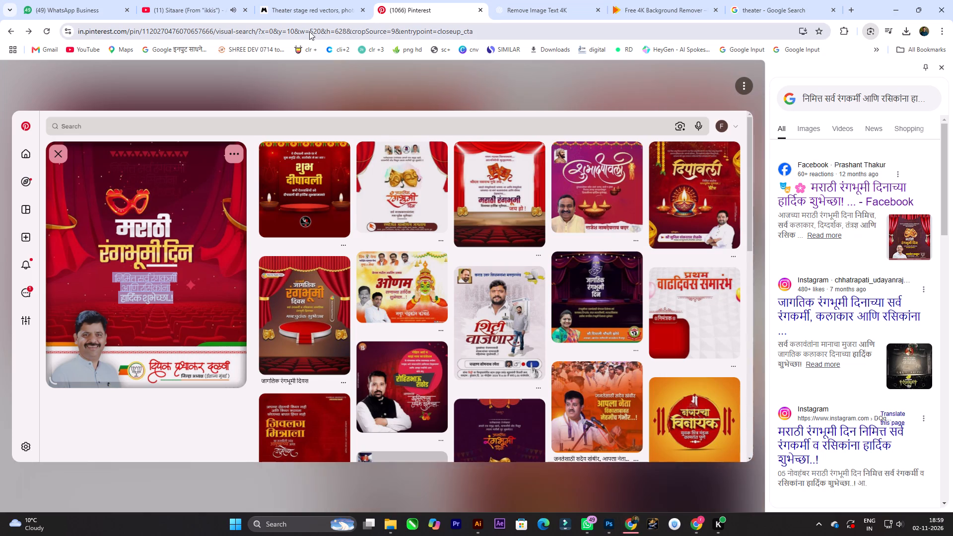
key("Escape")
key("Escape")
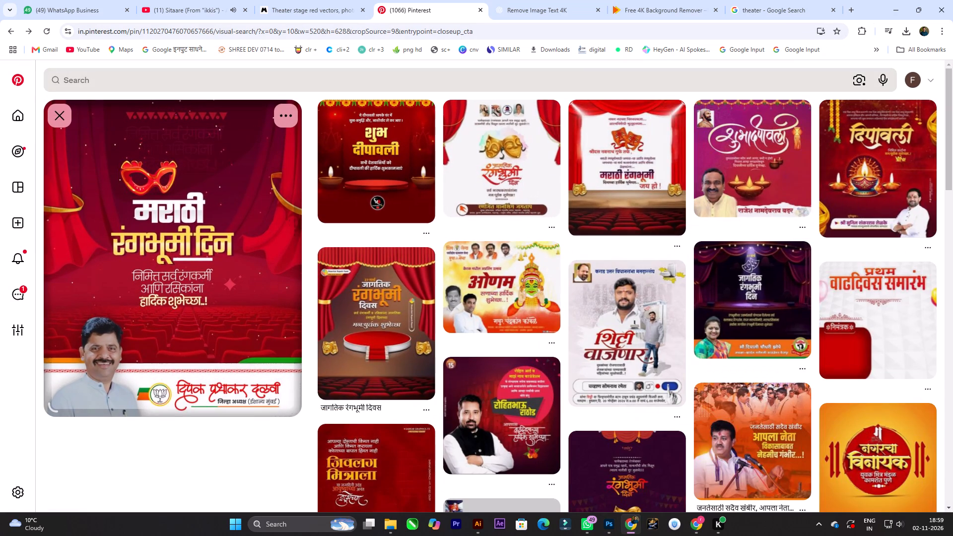
key("Escape")
key("Escape")
key("Escape")
key("Escape")
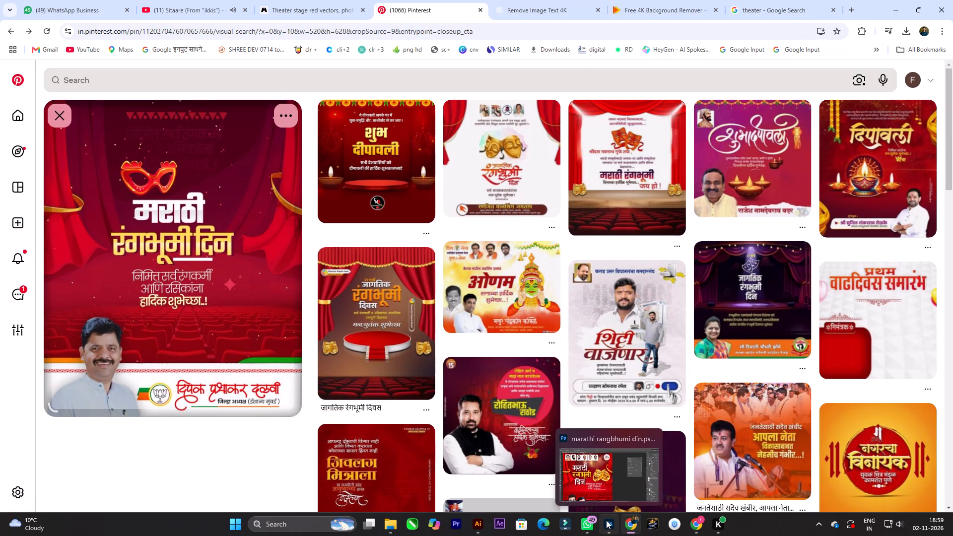
left_click(620, 181)
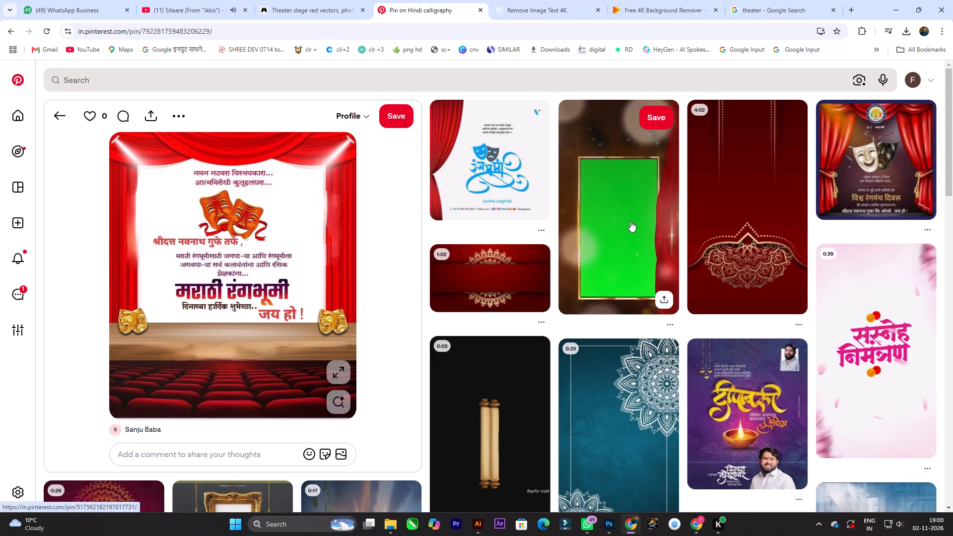
Leave the open Marathi Rangbhumi pins and return to the top of the Pinterest results for "marathi theater".
scroll(803, 247, "down", 2)
scroll(206, 208, "up", 3)
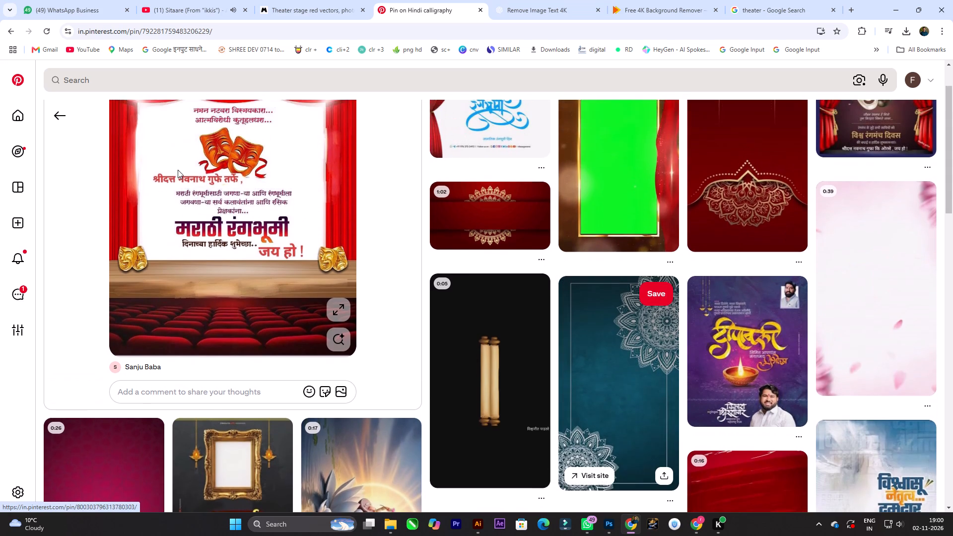
left_click(61, 118)
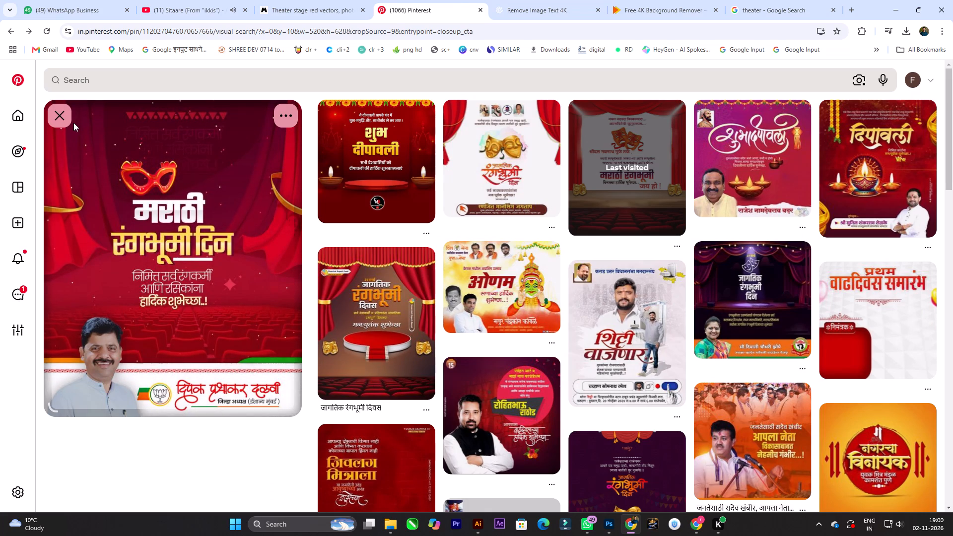
left_click(60, 113)
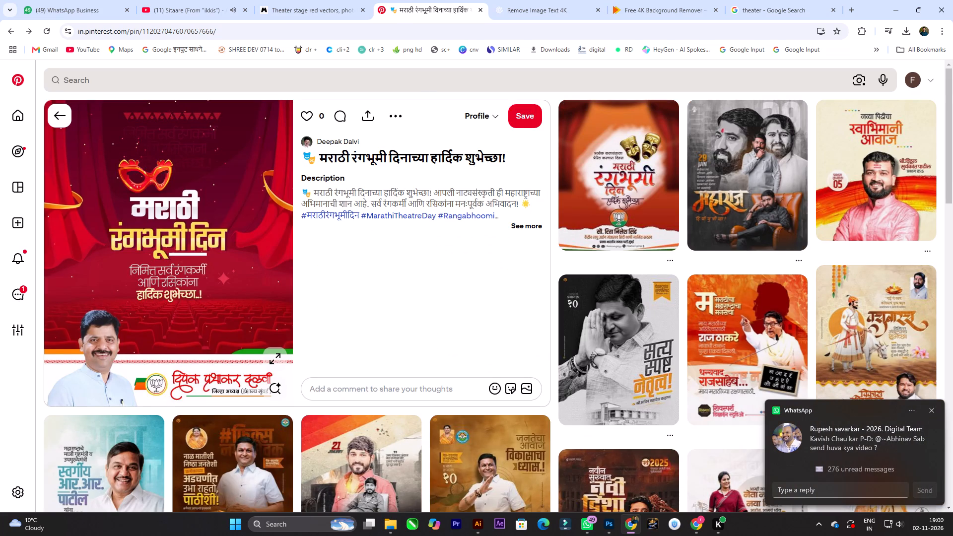
scroll(350, 210, "down", 4)
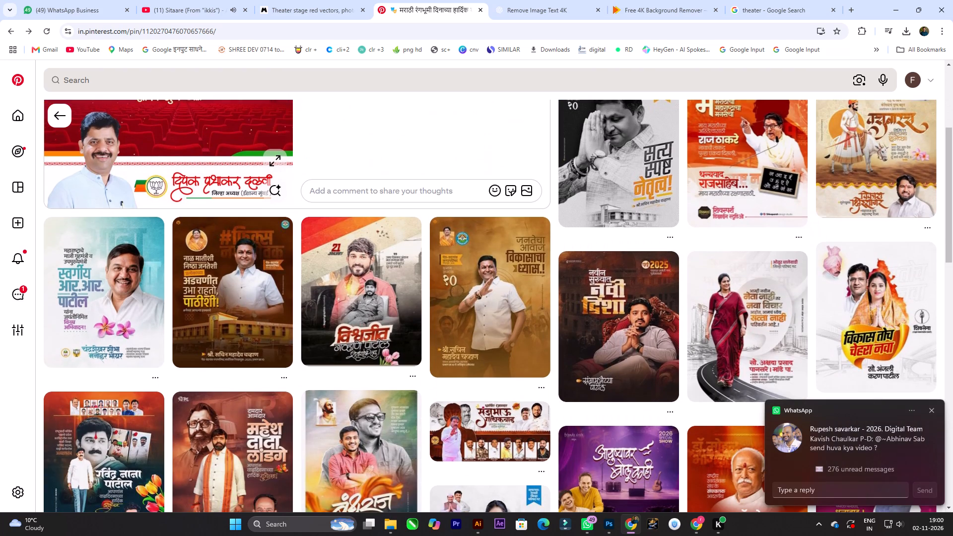
left_click(58, 113)
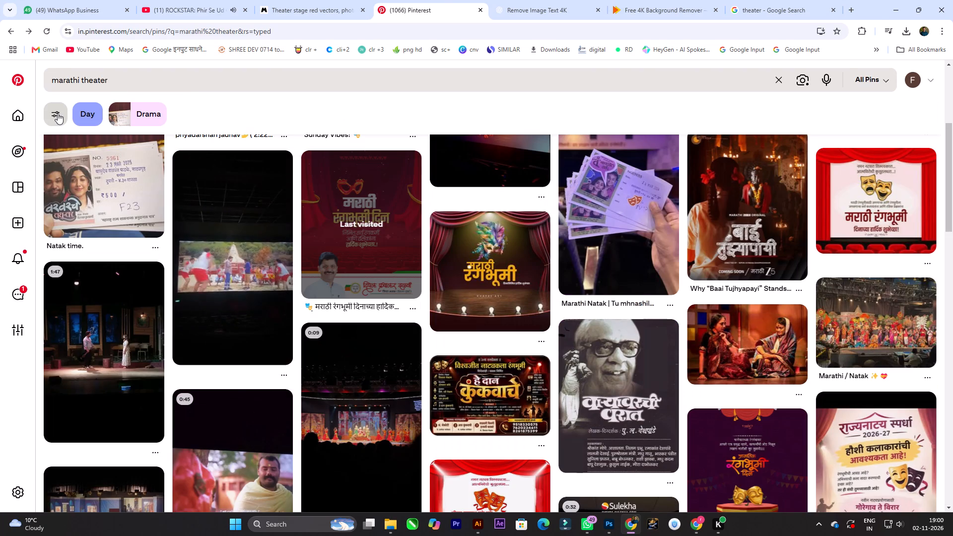
scroll(468, 241, "up", 9)
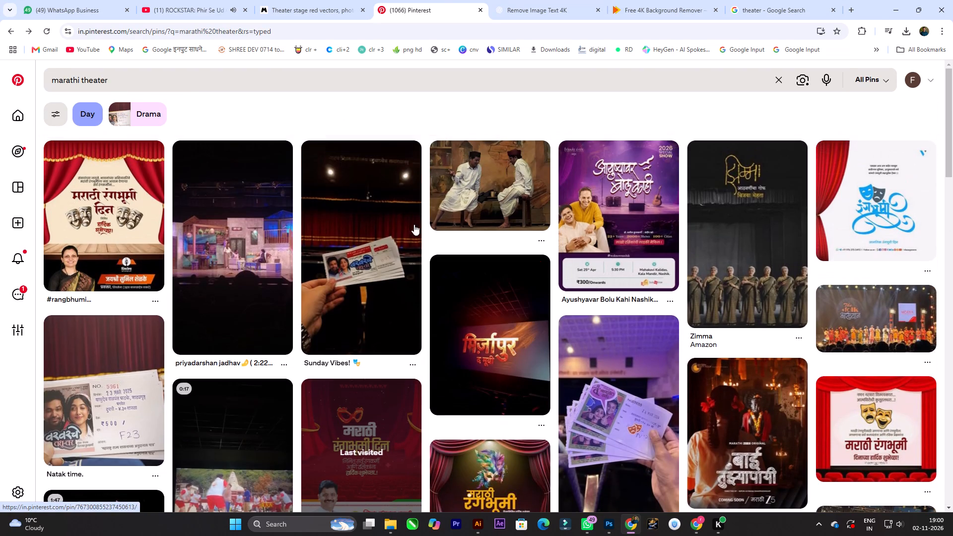
Examine the cream #marathirangbhumidin2025 pin, the "theatre mask" pin and its related pins for layout and wording ideas.
left_click(93, 195)
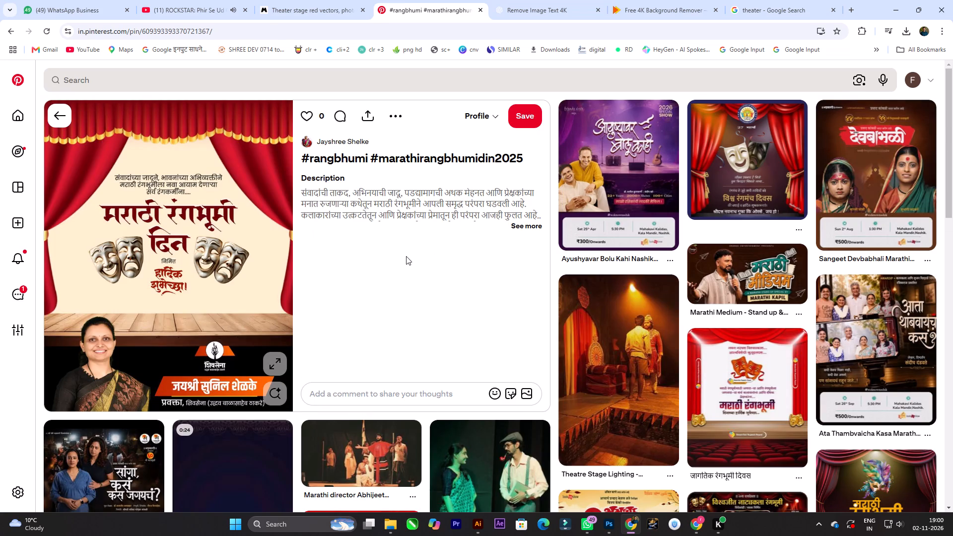
left_click(761, 180)
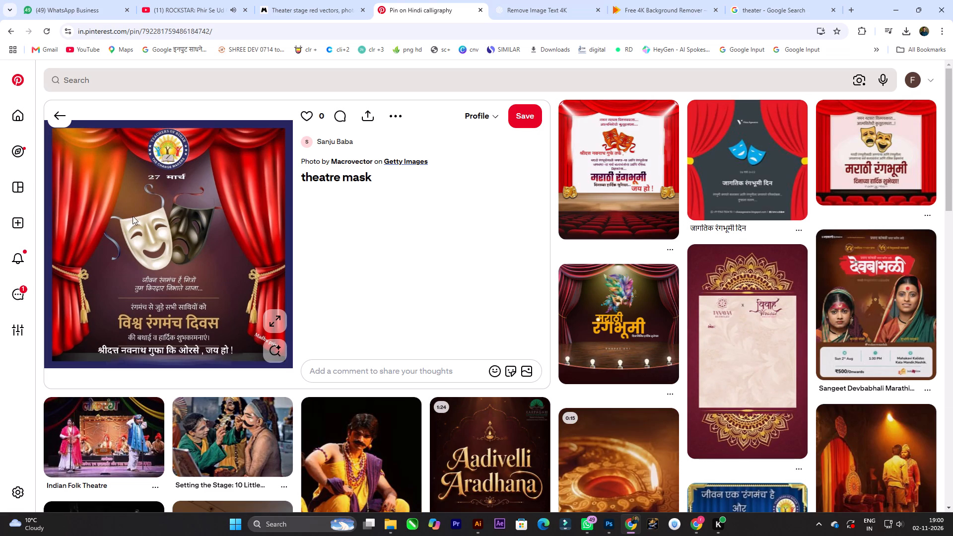
left_click(55, 113)
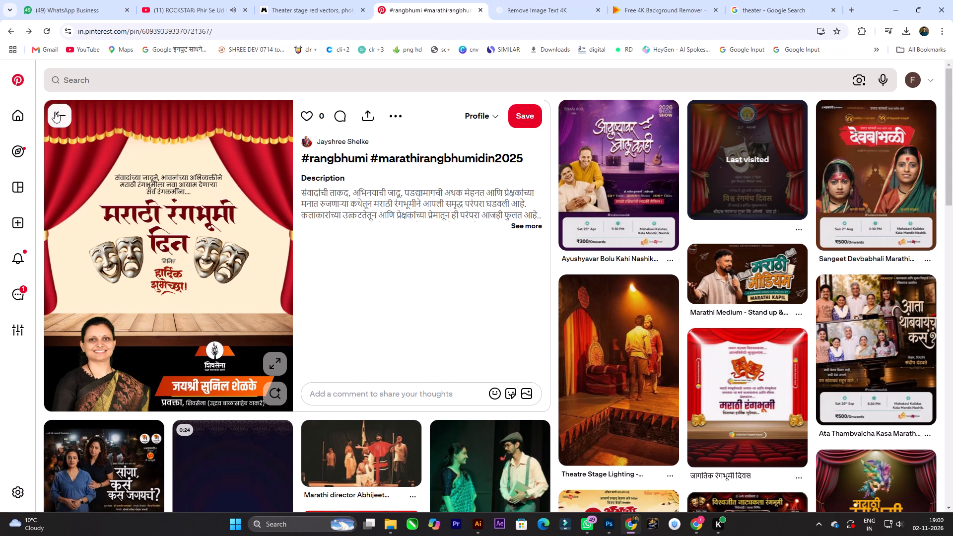
scroll(611, 223, "down", 1)
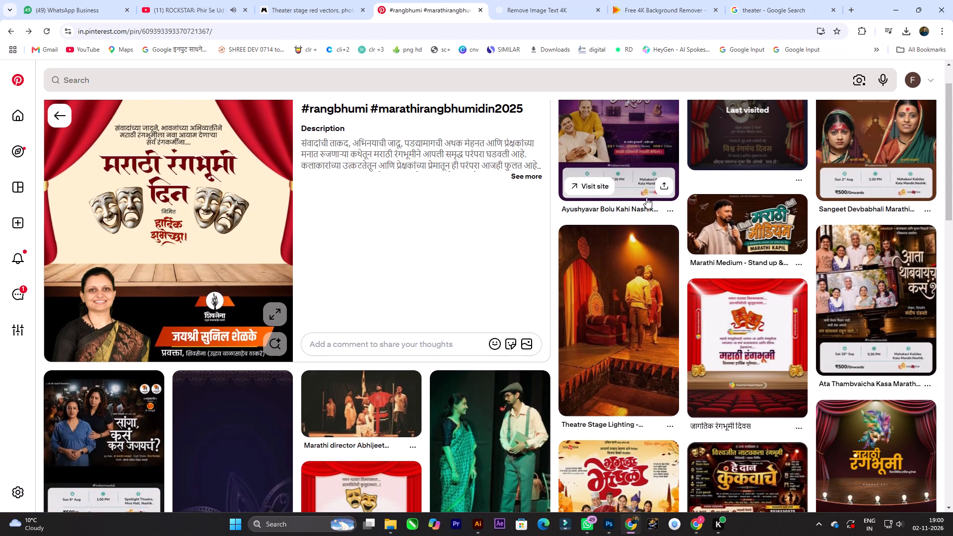
scroll(648, 194, "up", 3)
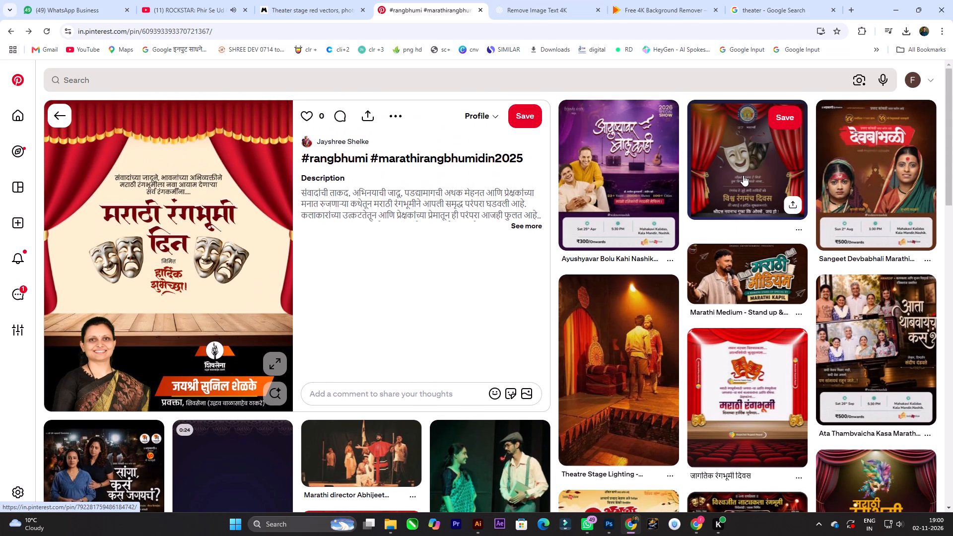
left_click(743, 175)
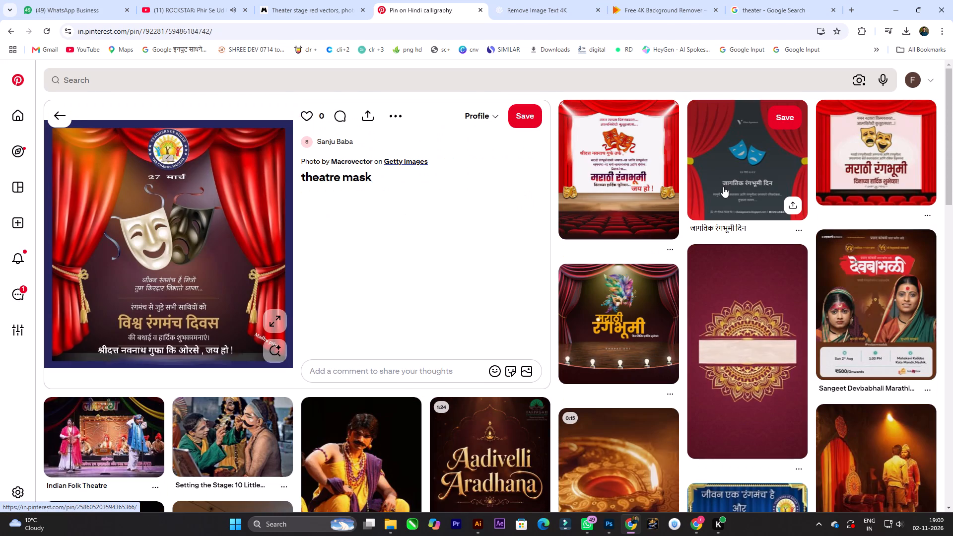
scroll(716, 188, "down", 2)
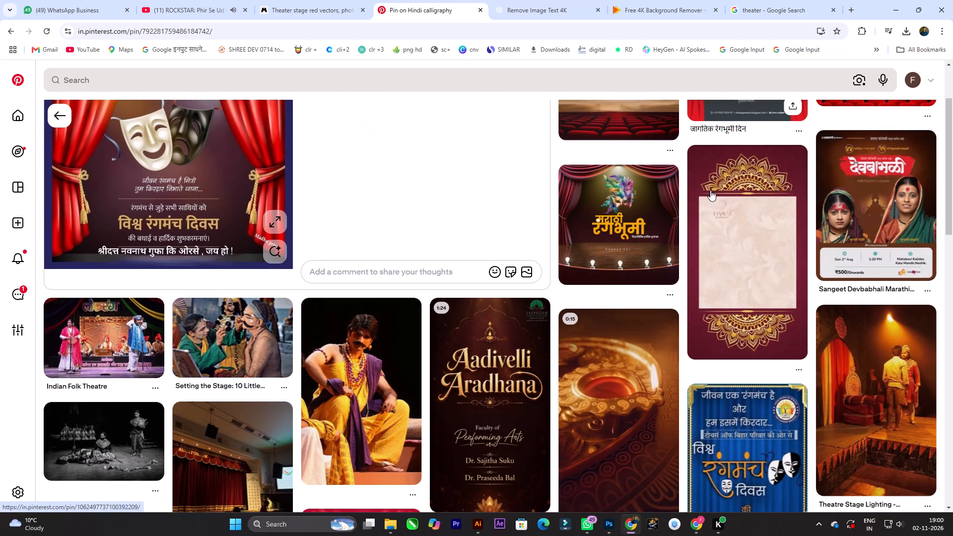
scroll(702, 195, "down", 2)
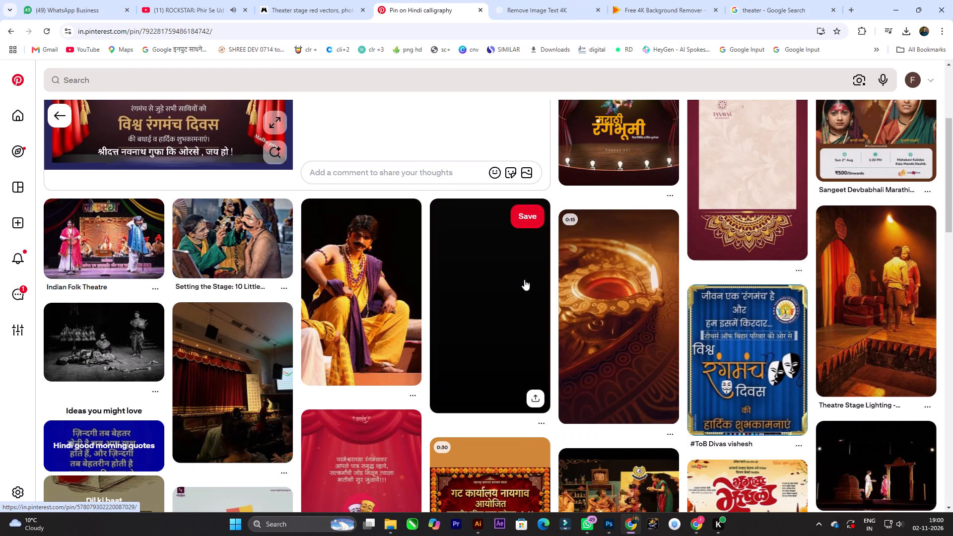
scroll(524, 279, "down", 3)
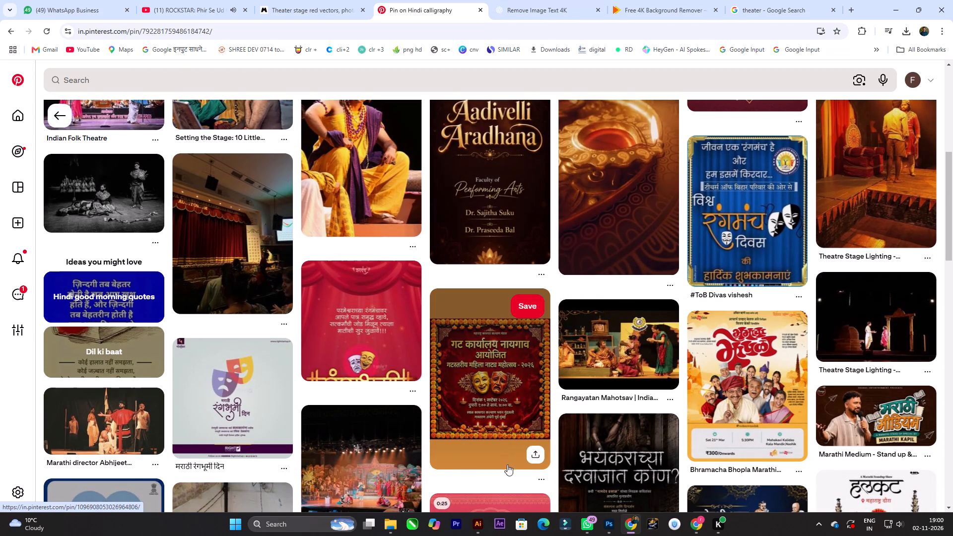
Switch to Photoshop and review the whole Marathi Rangbhumi Din poster, checking the spacing around the title, masks and greeting.
left_click(606, 523)
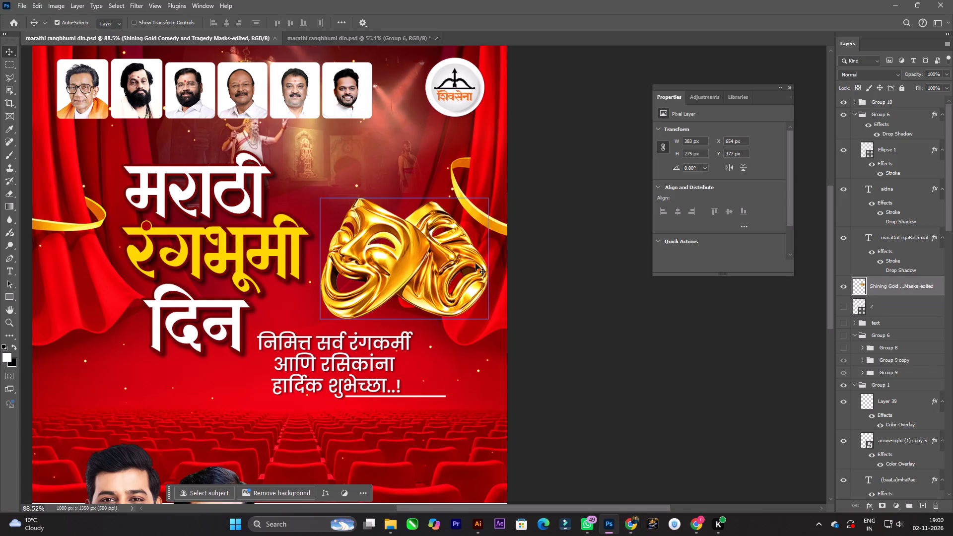
scroll(464, 268, "down", 5, "alt")
key("space")
key("space")
key("space")
key("space")
key("space")
key("space")
key("space")
key("space")
key("space")
key("space")
key("space")
key("space")
key("space")
key("space")
key("space")
key("space")
key("space")
key("space")
key("space")
key("space")
left_click_drag(329, 287, 339, 295)
left_click(402, 285)
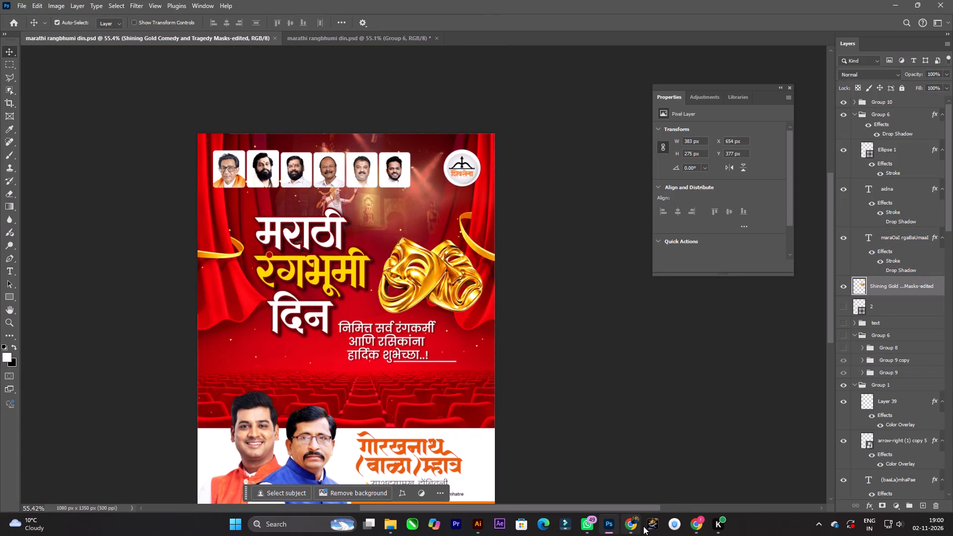
Switch to Chrome and search Pinterest for "marathi rangbhumi din".
left_click(636, 523)
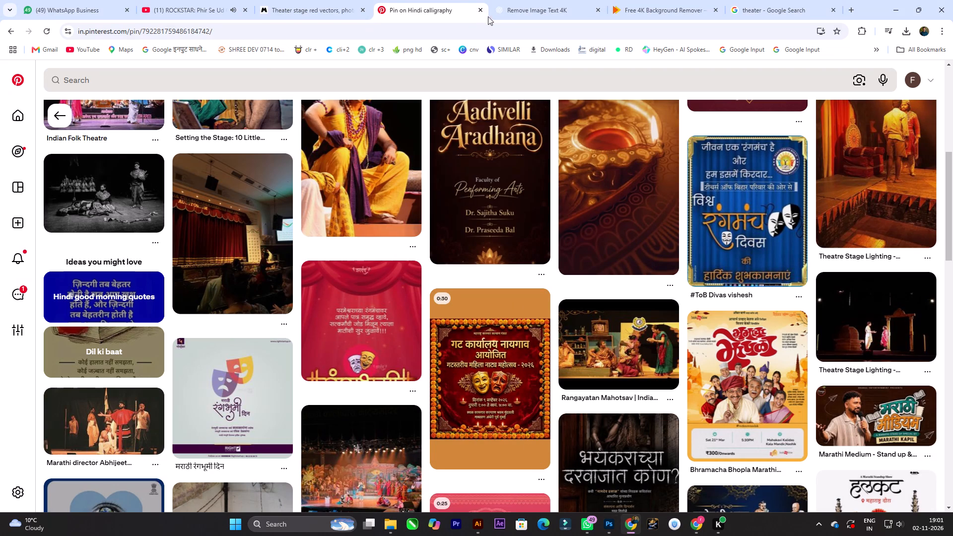
left_click(144, 76)
key("a")
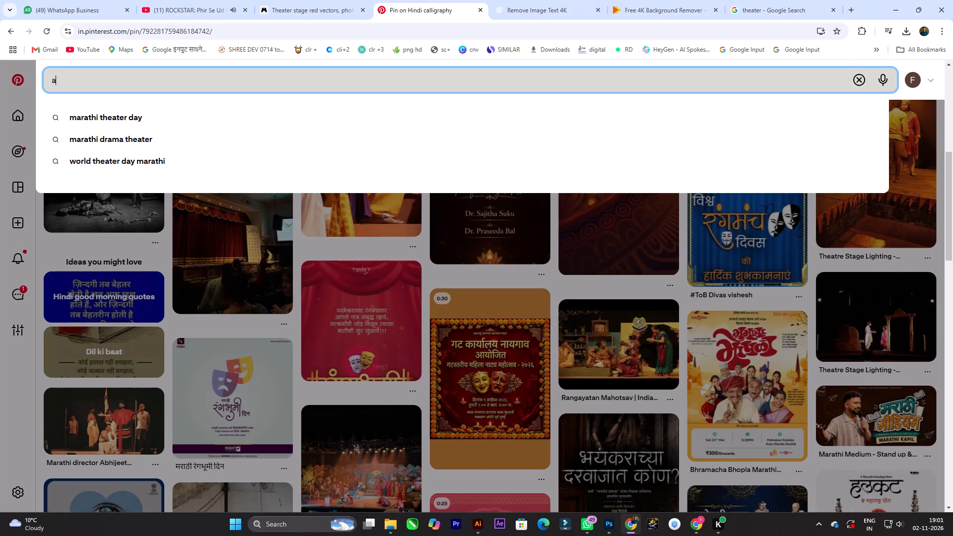
key("BackSpace")
key("BackSpace")
key("BackSpace")
key("n")
key("BackSpace")
type("marathi rangbhumi din")
key("space")
key("Return")
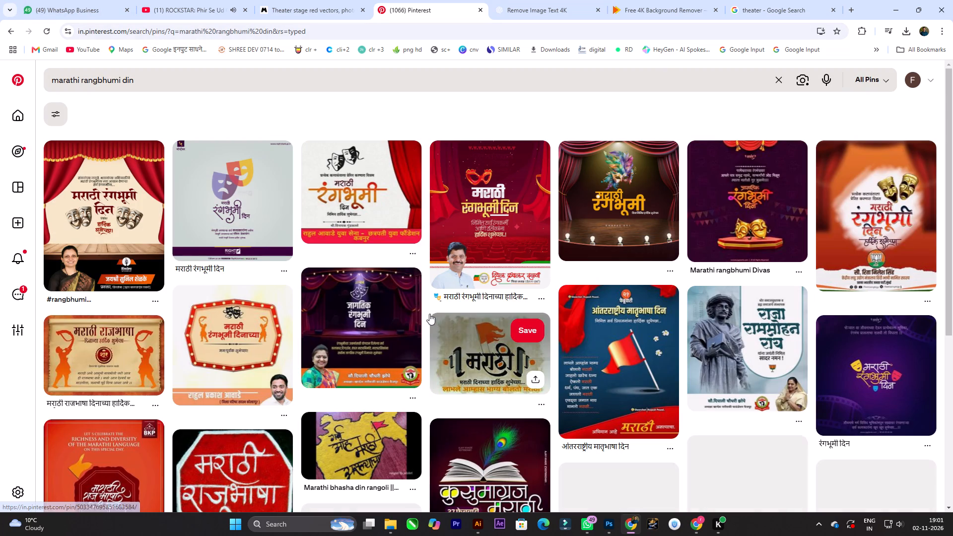
Open the pin with black masks and a red curtain, and copy its line "प्रत्येक कलावंताला प्रेरित करणारा दिवस" using Google Lens.
left_click(336, 177)
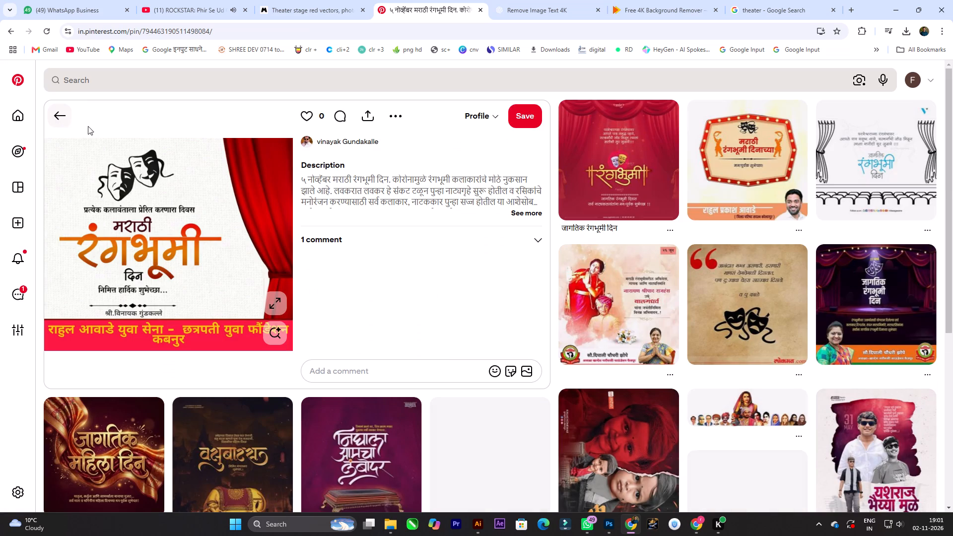
right_click(194, 174)
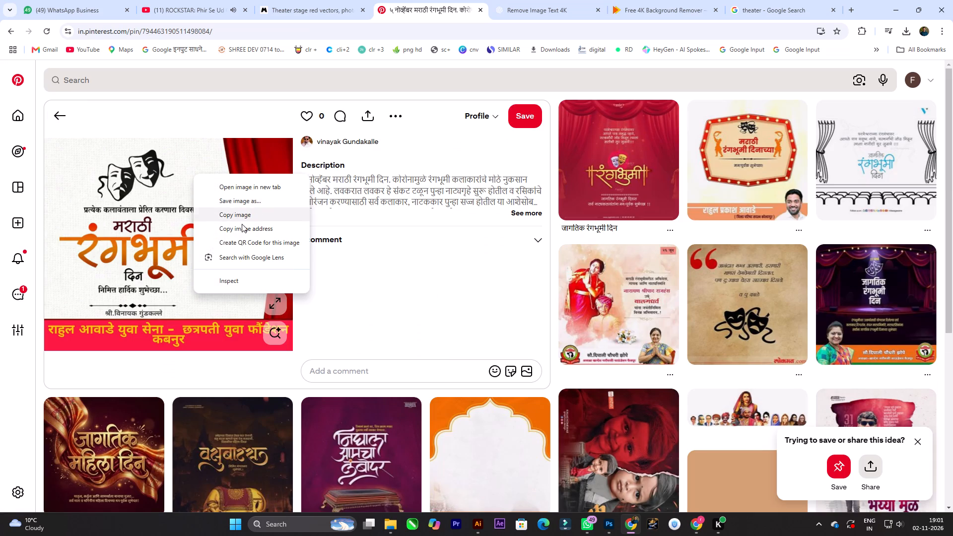
left_click(268, 259)
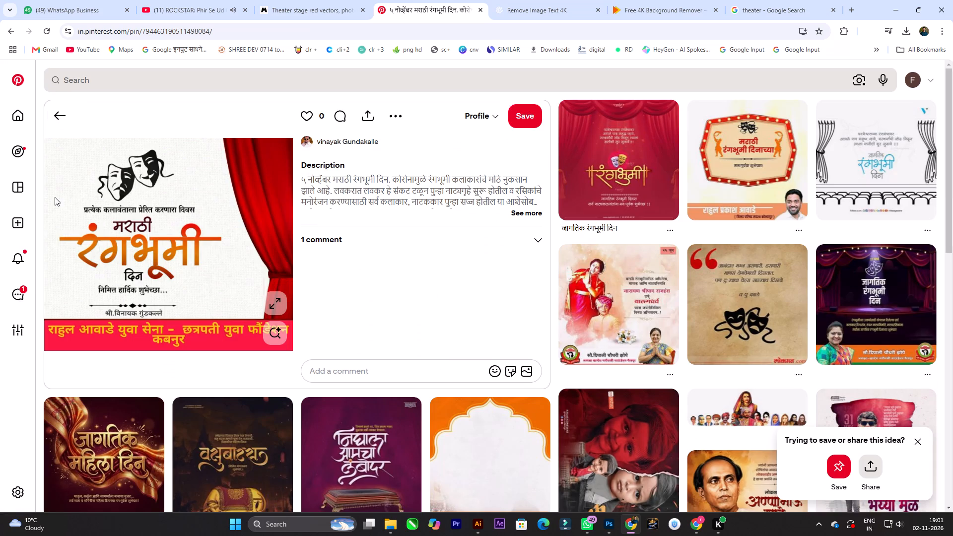
left_click_drag(76, 227, 169, 225)
left_click(116, 243)
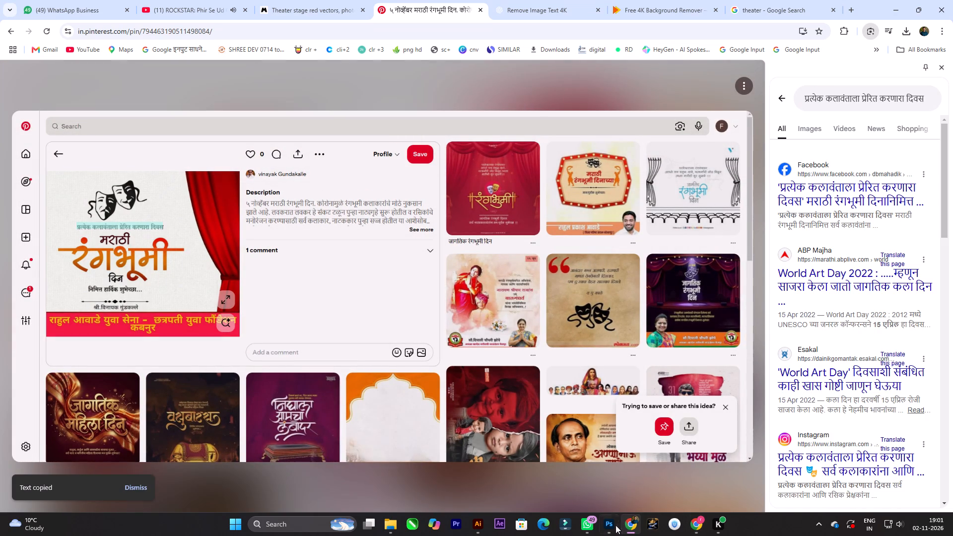
In Photoshop, duplicate the three-line greeting text and place the copy above the gold masks.
left_click(612, 525)
key("v")
scroll(419, 228, "up", 2, "alt")
left_click_drag(403, 354, 409, 215, "alt")
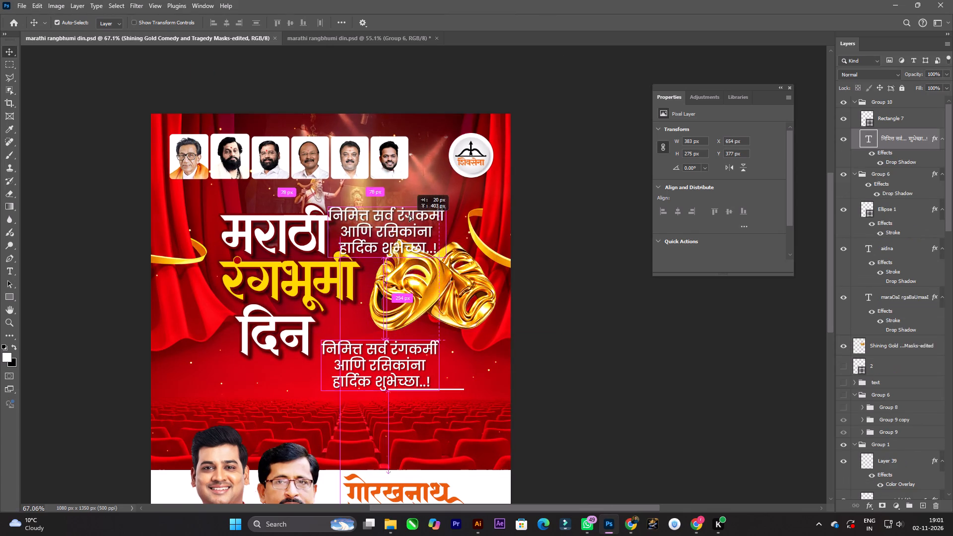
left_click_drag(409, 215, 412, 204, "alt")
Replace the copied greeting with the pasted line "प्रत्येक कलावंताला प्रेरित करणारा दिवस", broken into two lines after "कलावंताला".
scroll(401, 202, "up", 3, "alt")
key("t")
left_click(396, 221)
key("a")
key("ctrl+v")
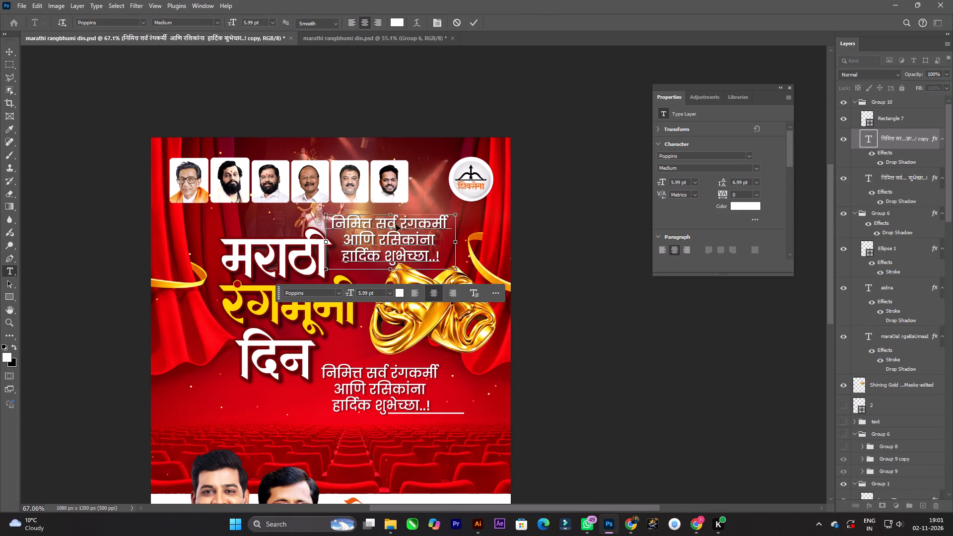
key("ctrl+a")
key("ctrl+v")
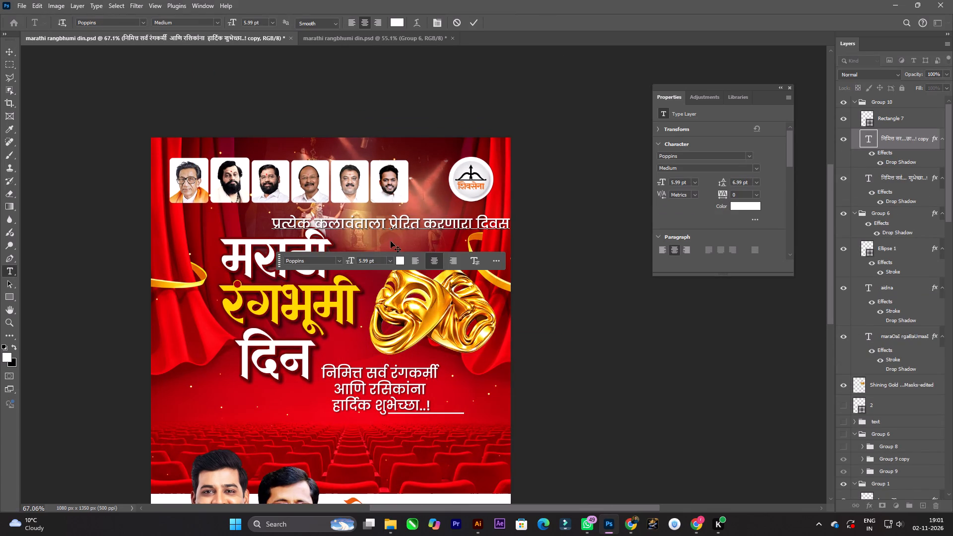
left_click(390, 227)
key("Return")
Tighten the tracking of the whole two-line tagline, trying -10 and -30 before settling on -50.
key("ctrl+a")
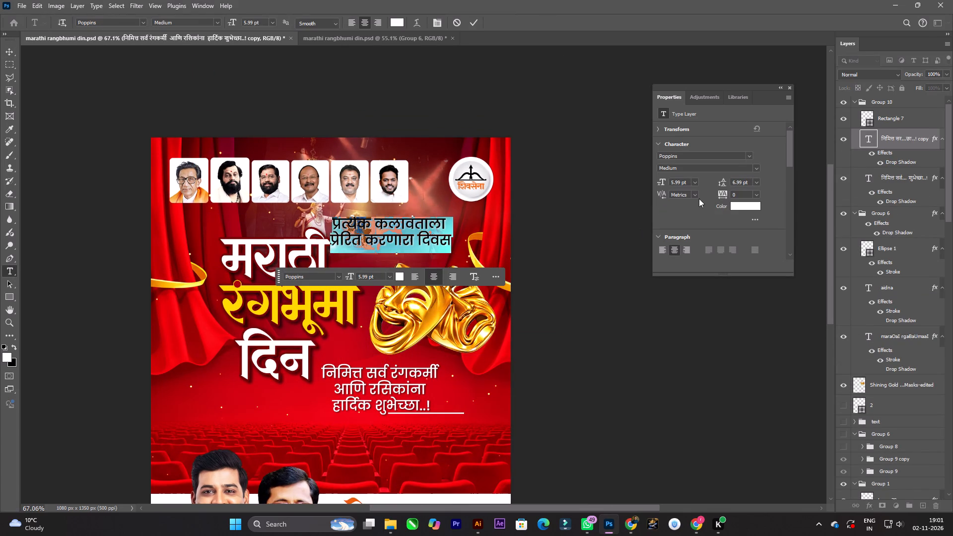
key("ctrl+t")
left_click_drag(829, 121, 816, 120)
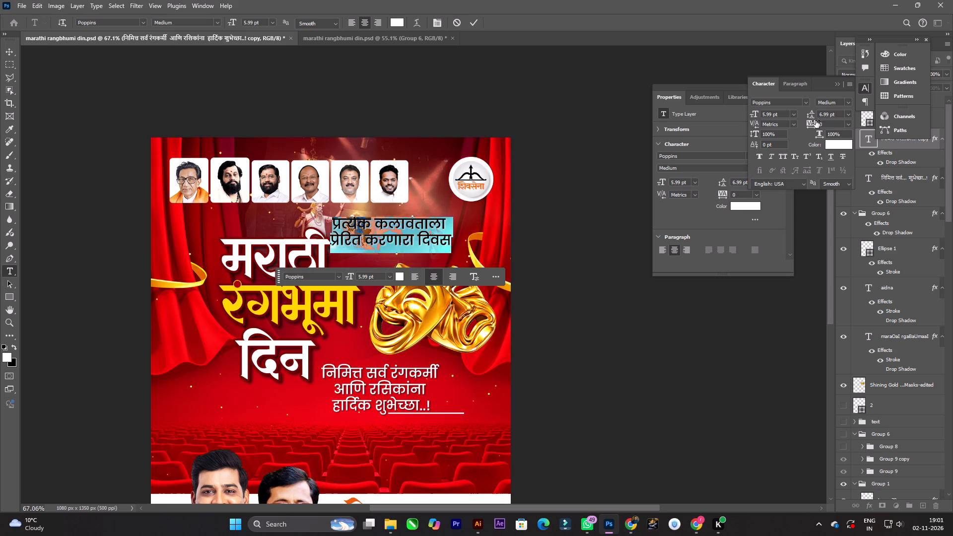
left_click_drag(828, 125, 804, 120)
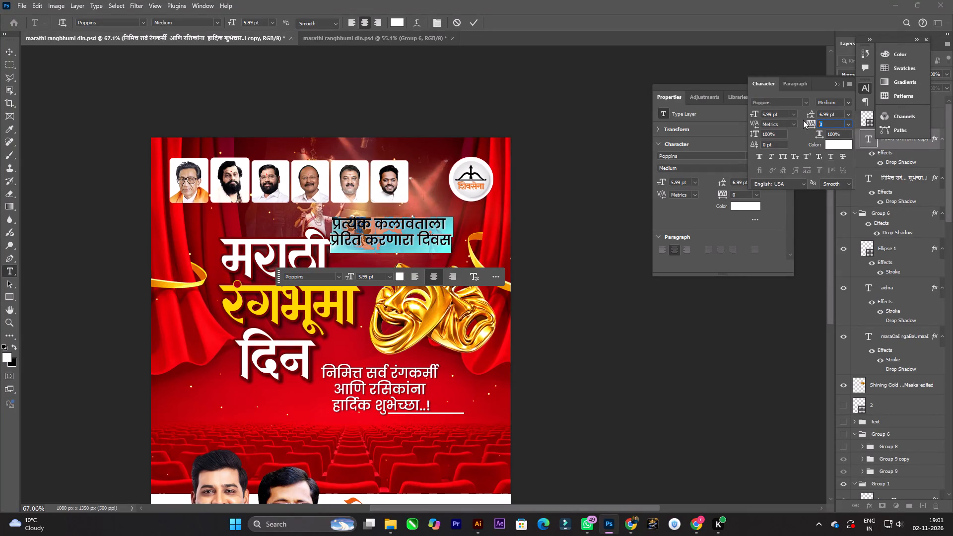
key("minus")
key("1")
key("0")
key("Return")
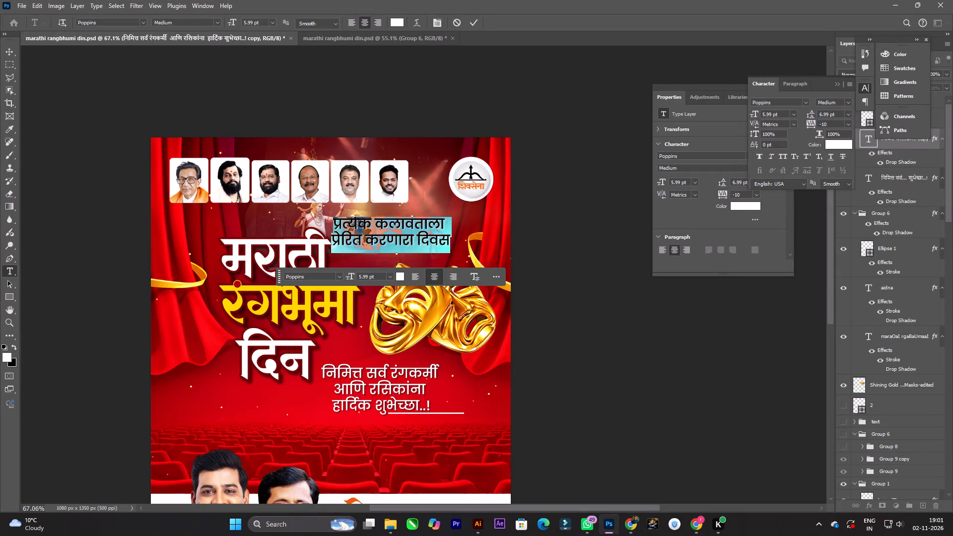
left_click(830, 125)
key("BackSpace")
key("BackSpace")
key("3")
key("0")
key("Return")
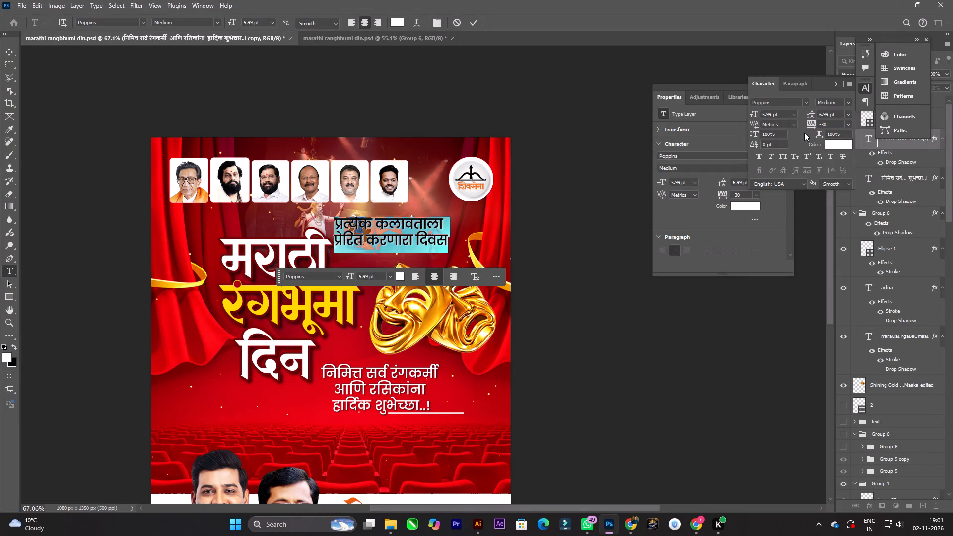
key("Return")
left_click(836, 125)
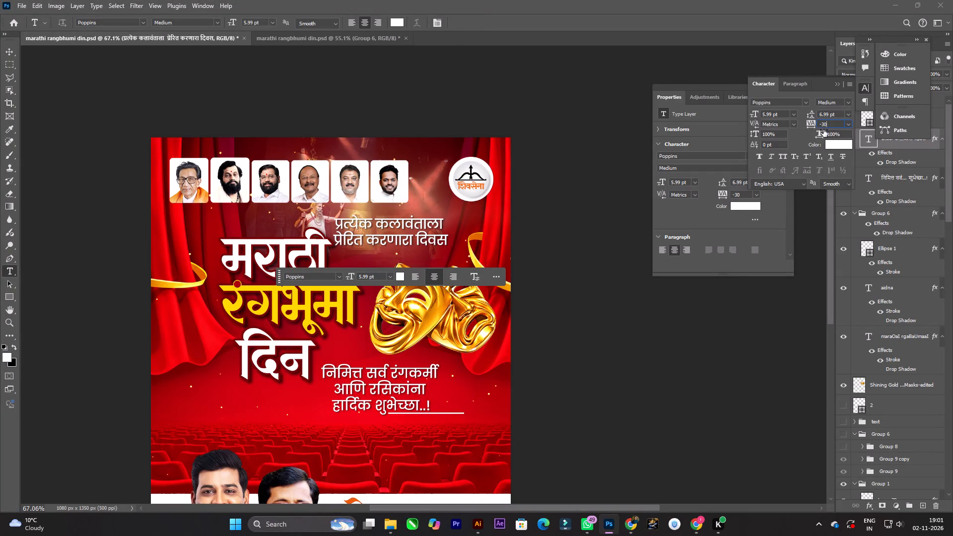
key("BackSpace")
key("BackSpace")
type("50")
key("Return")
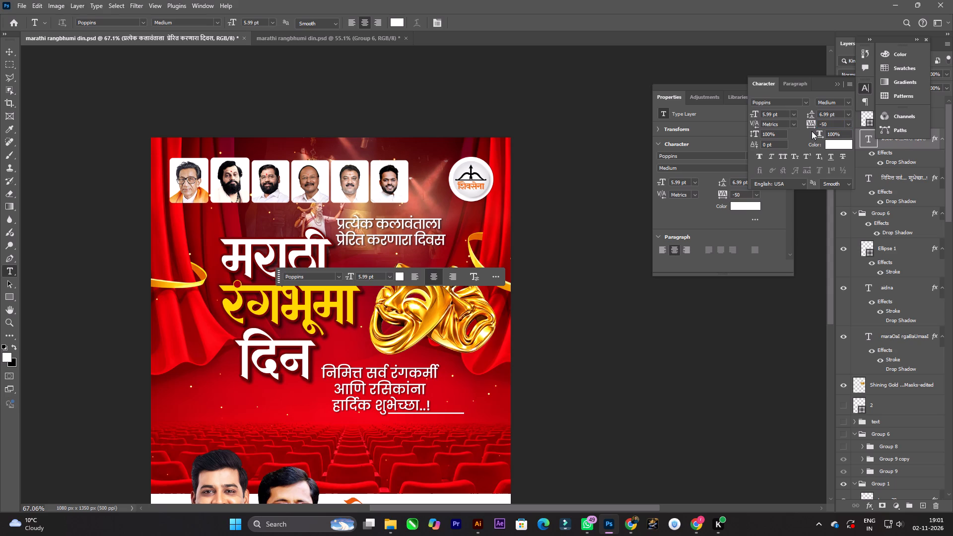
Scale the two-line tagline down to about 93% (5.58 pt) and position it above the gold masks.
key("v")
scroll(362, 240, "up", 2, "alt")
key("space")
left_click_drag(375, 236, 380, 236)
left_click_drag(409, 232, 413, 236)
key("ctrl+t")
left_click_drag(473, 216, 471, 215, "alt")
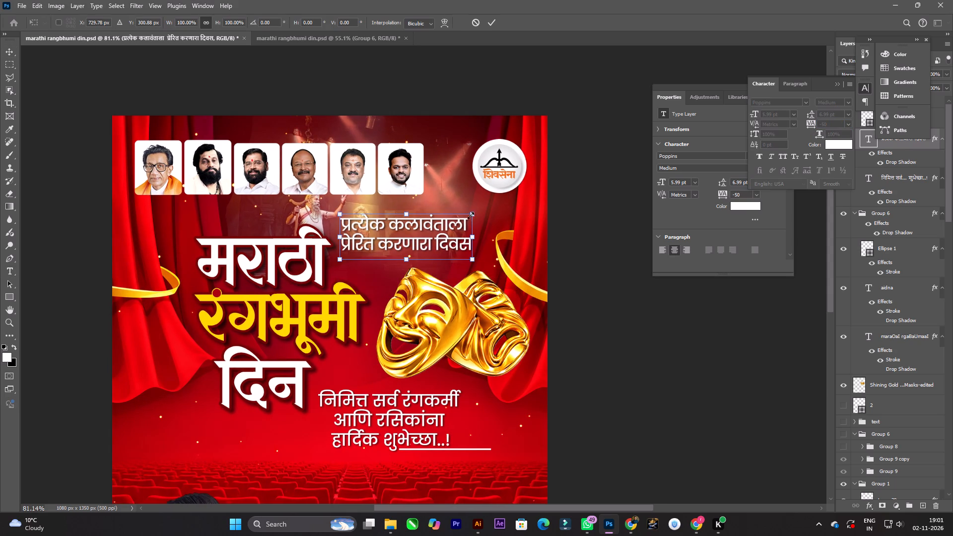
left_click_drag(471, 215, 468, 215, "alt")
left_click_drag(417, 227, 433, 221)
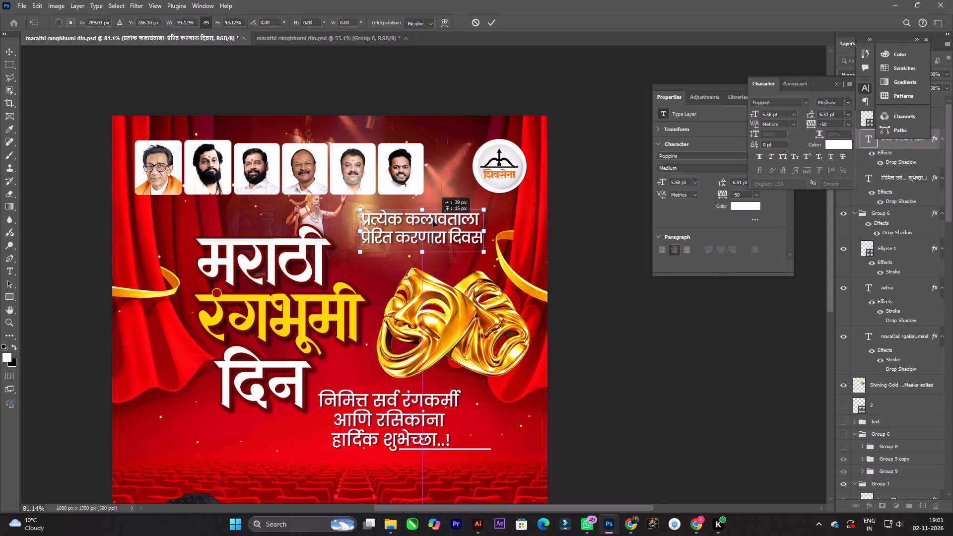
left_click_drag(433, 221, 433, 220)
double_click(432, 220)
scroll(447, 232, "up", 8, "alt")
scroll(431, 217, "down", 11, "alt")
key("space")
left_click_drag(441, 232, 472, 230)
scroll(391, 225, "up", 3, "alt")
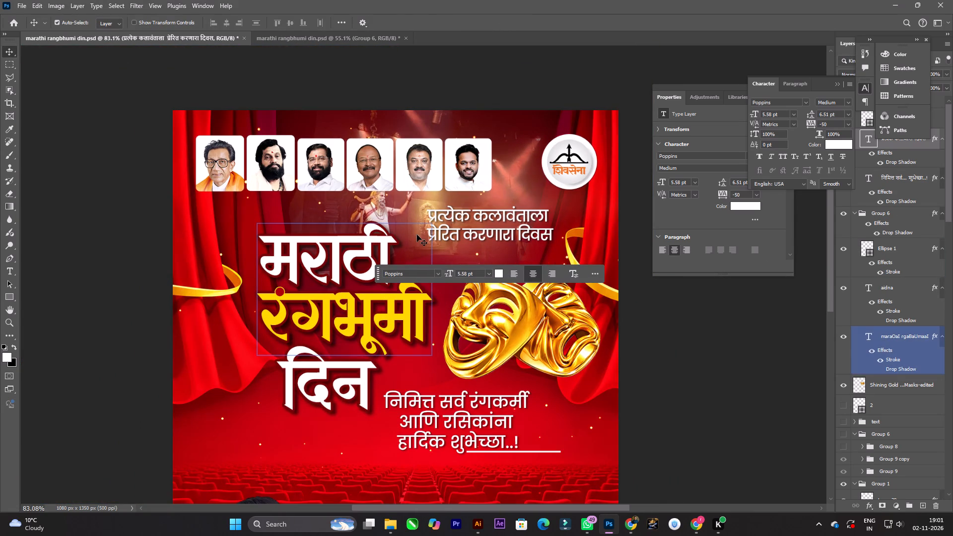
left_click_drag(473, 222, 467, 221)
Erase part of the stage performer image (Layer 40) behind the tagline with a soft 300 px eraser at 63% opacity.
left_click(450, 251)
key("e")
triple_click(452, 228)
left_click(452, 228)
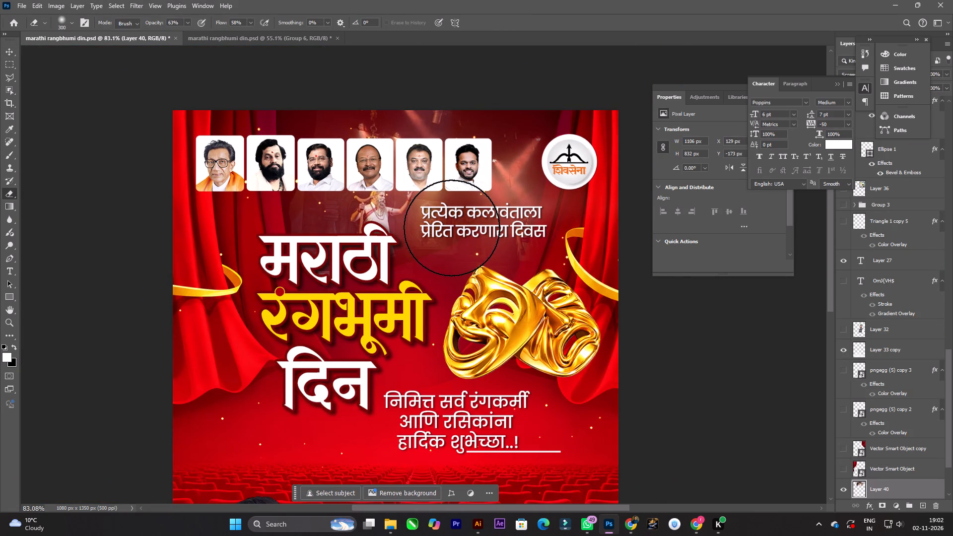
Shift the two-line tagline slightly left and about 8 px down, nearer the masks.
key("v")
left_click_drag(509, 215, 500, 214)
key("space")
key("space")
key("space")
key("space")
key("space")
key("space")
key("space")
key("space")
key("space")
key("space")
left_click_drag(520, 225, 471, 204)
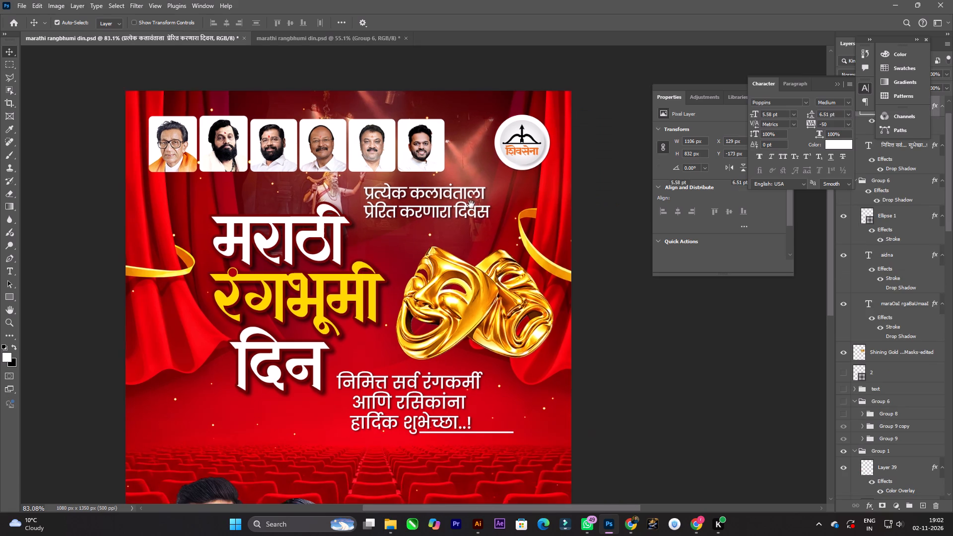
left_click_drag(471, 204, 465, 193)
left_click(447, 180)
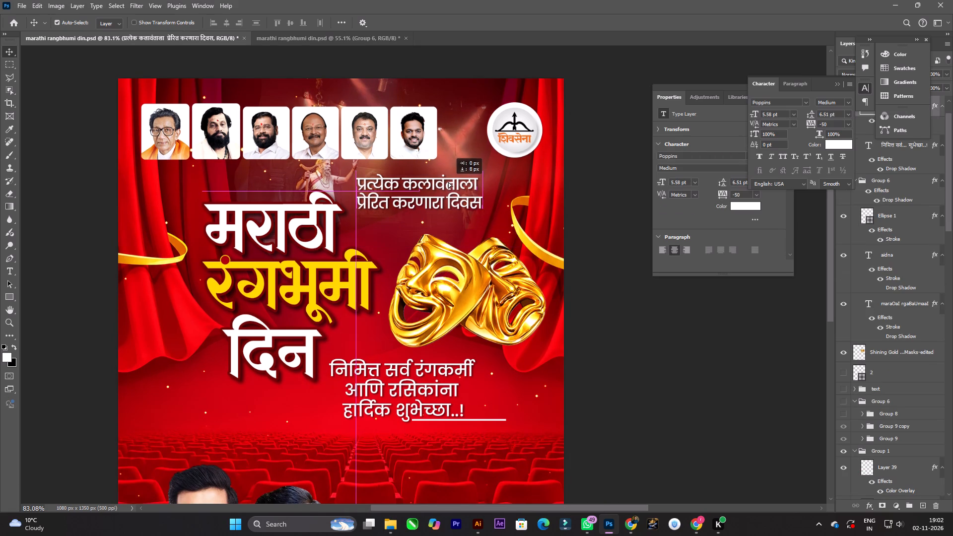
Adjust the tagline's drop shadow to 82% opacity, 2 px distance and 11% spread, and enlarge its size.
scroll(448, 182, "down", 2, "alt")
key("space")
key("space")
key("space")
key("space")
key("space")
key("space")
key("space")
key("space")
key("space")
key("space")
key("space")
key("space")
key("space")
key("space")
key("space")
key("space")
key("space")
key("space")
key("space")
key("space")
left_click_drag(463, 173, 458, 171)
left_click_drag(484, 183, 477, 175)
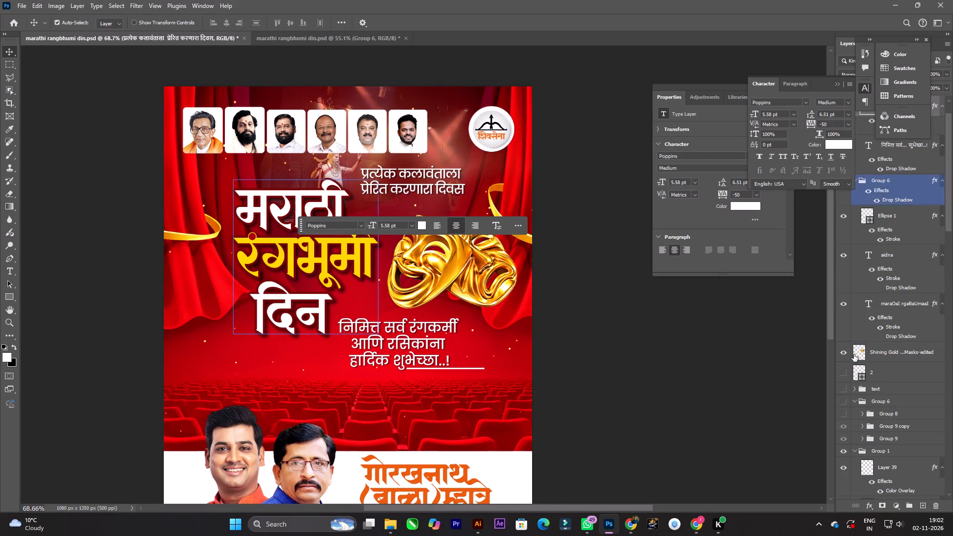
left_click(926, 38)
double_click(898, 130)
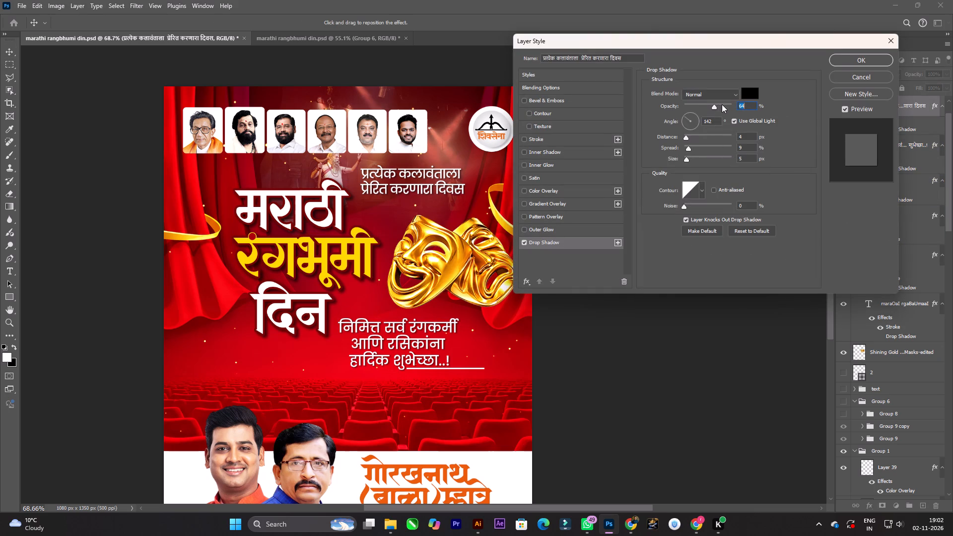
left_click(723, 105)
left_click(689, 135)
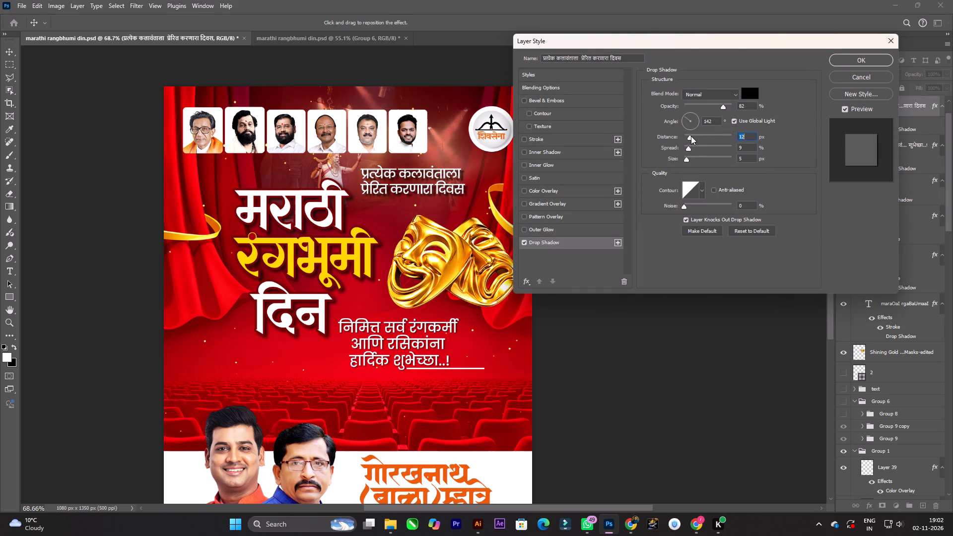
left_click_drag(690, 136, 685, 136)
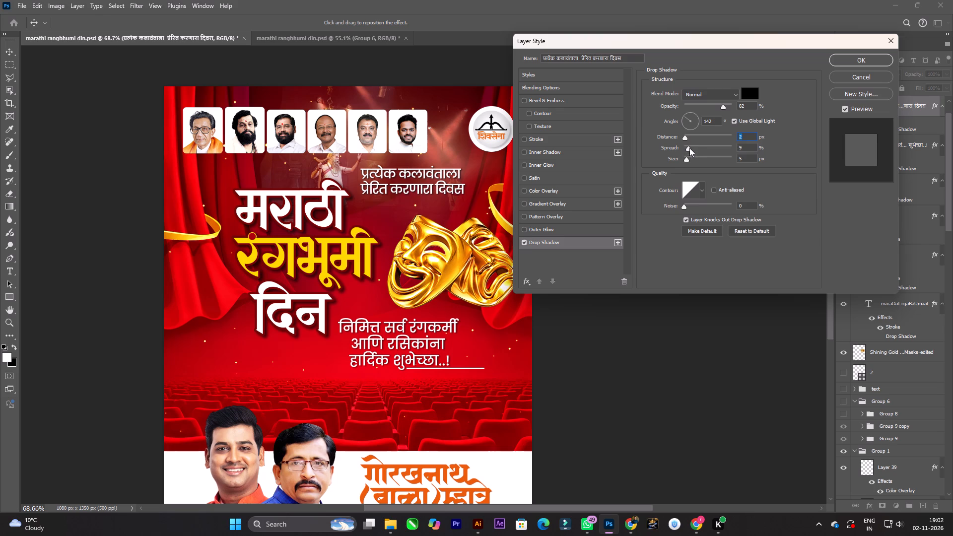
left_click(688, 148)
left_click(693, 158)
left_click_drag(695, 158, 692, 158)
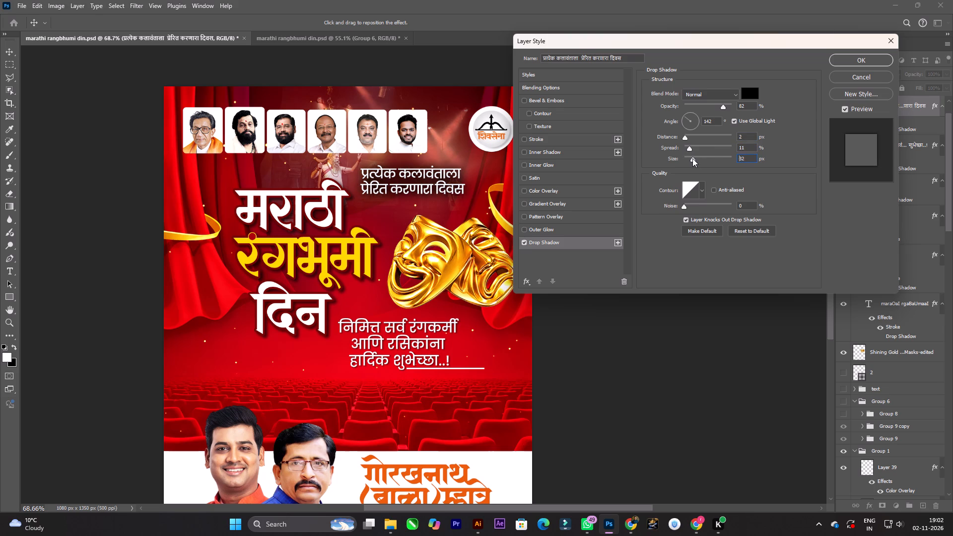
left_click_drag(692, 158, 689, 158)
key("Return")
Select Group 10, holding the tagline, greeting and underline, and nudge it 33 px down and 4 px right.
scroll(417, 188, "down", 2, "alt")
key("space")
key("space")
key("space")
key("space")
key("space")
key("space")
key("space")
key("space")
key("space")
key("space")
key("space")
key("space")
key("space")
key("space")
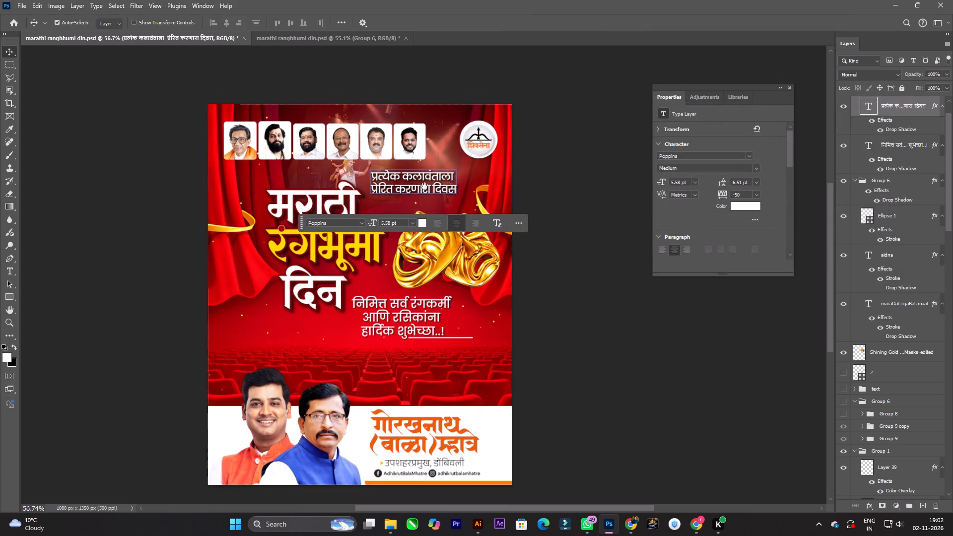
left_click(450, 183)
scroll(475, 198, "down", 2, "alt")
key("space")
key("space")
key("space")
key("space")
key("space")
key("space")
key("space")
key("space")
key("space")
key("space")
key("space")
key("space")
key("space")
key("space")
left_click(588, 355)
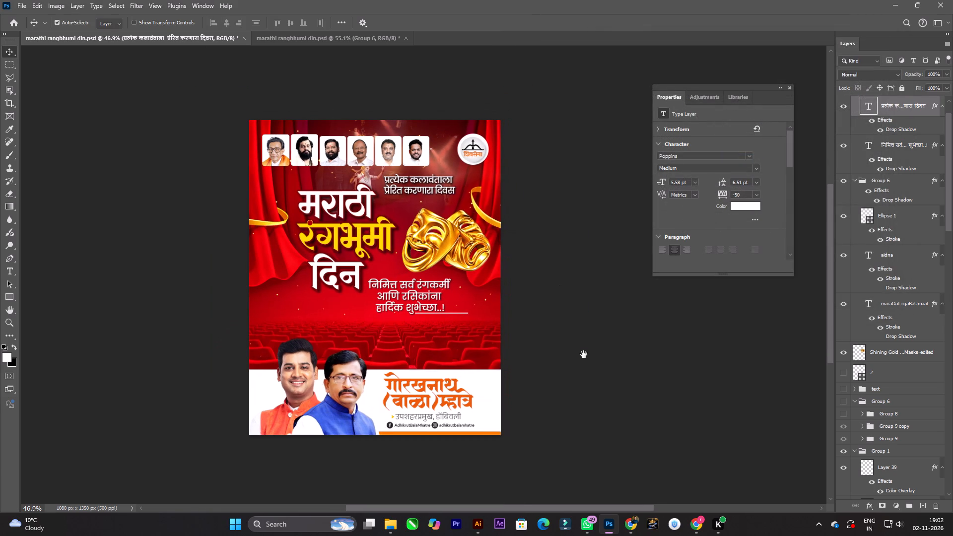
right_click(412, 307)
left_click(432, 316)
key("Down")
key("Down")
key("Down")
key("Down")
key("Down")
key("Down")
key("Down")
key("Down")
key("Down")
key("Down")
key("Down")
key("Down")
key("Down")
key("Down")
key("Down")
key("Down")
key("Down")
key("Down")
key("Down")
key("Down")
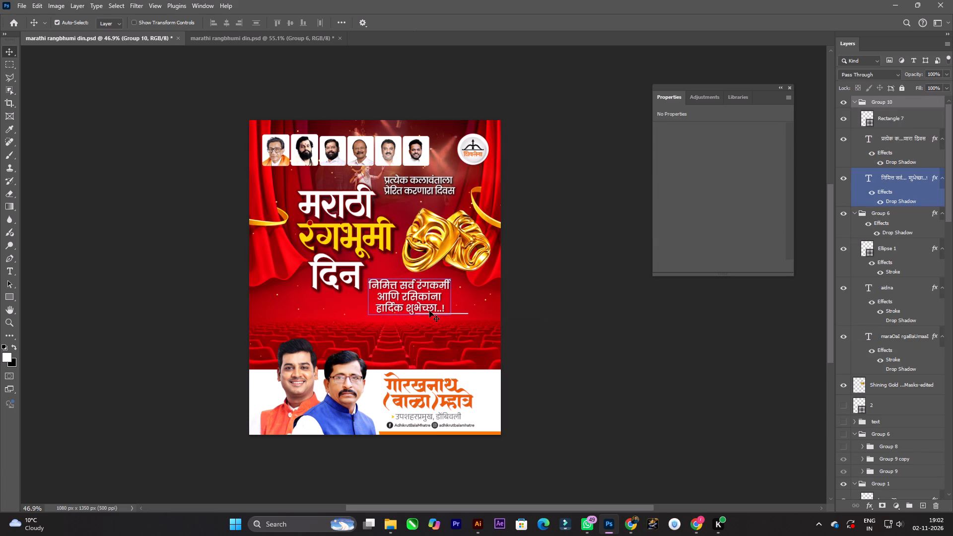
key("Down")
key("Down")
key("Down")
key("Down")
key("Down")
key("Down")
key("Right")
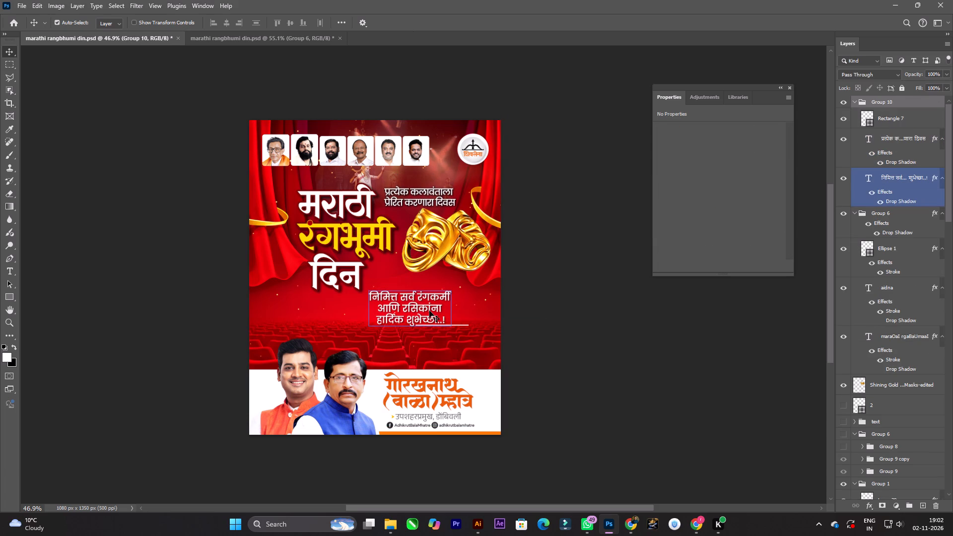
key("Down")
key("Down")
key("Down")
key("Down")
key("Down")
key("Down")
key("Down")
key("Right")
key("Right")
key("Right")
Move the gold masks down and slightly right to follow the lowered text.
left_click_drag(438, 239, 441, 248)
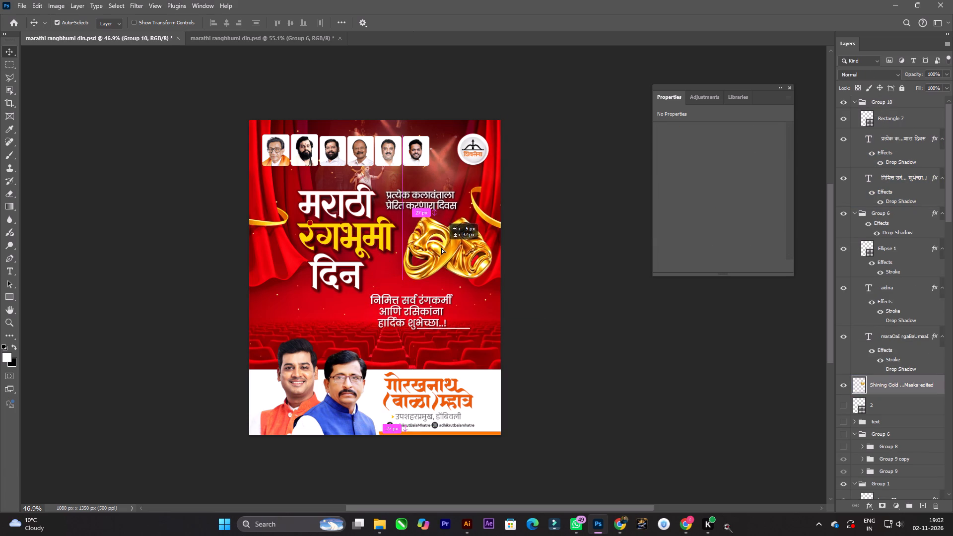
left_click_drag(441, 248, 442, 249)
Move the title group "मराठी रंगभूमी दिन" (Group 6) down to about Y 608 px and nudge it 2 px right.
right_click(338, 245)
left_click(361, 250)
key("ctrl+t")
left_click_drag(355, 235, 352, 247)
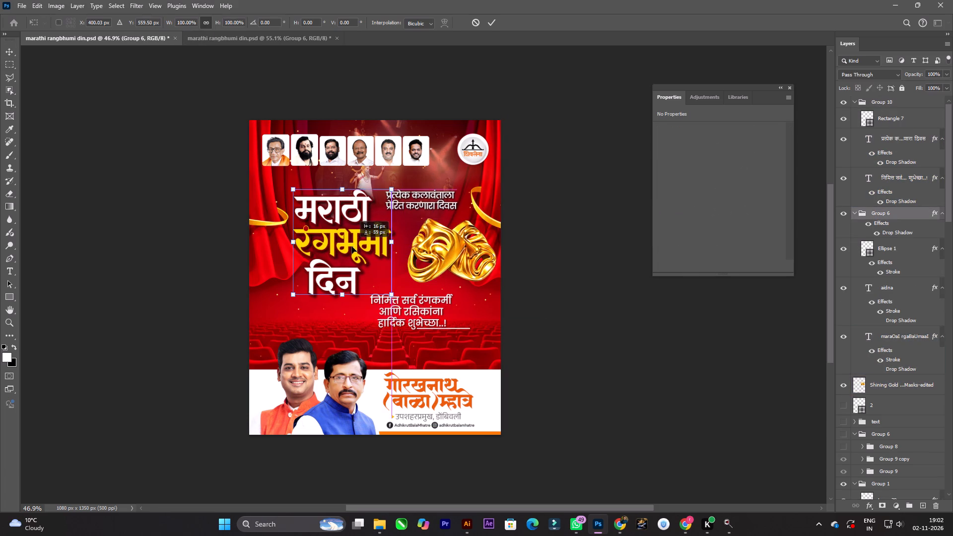
left_click_drag(352, 247, 352, 259)
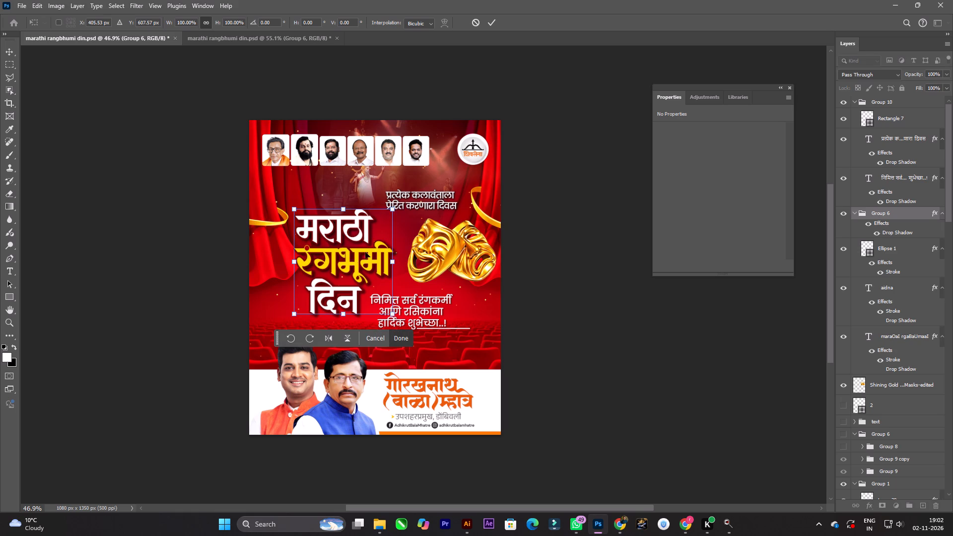
key("Return")
key("Right")
key("Right")
Move the stage performer image (Layer 40) down and slightly left to about X 124 px, Y -152 px.
left_click_drag(351, 187, 350, 195)
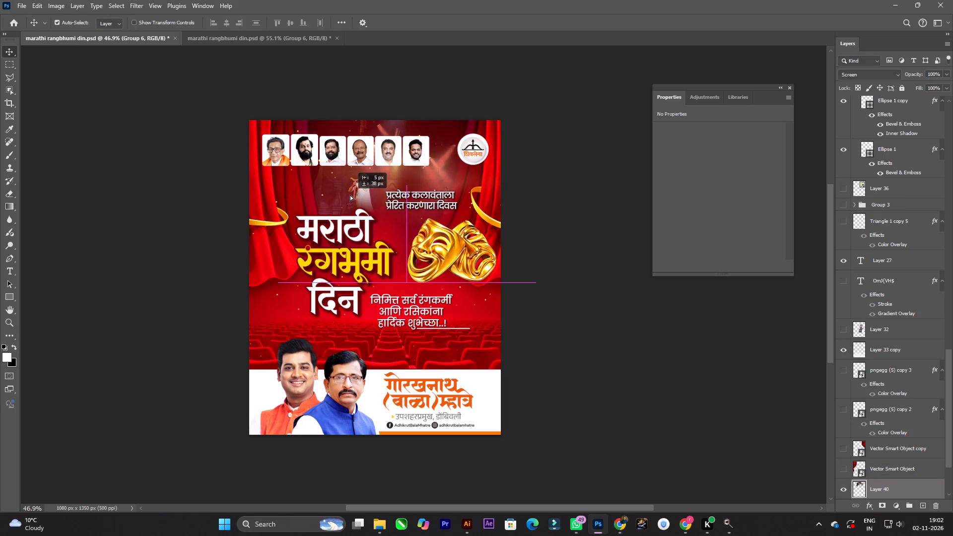
left_click_drag(350, 195, 350, 193)
Raise only the two-line tagline slightly to open more space above the gold masks.
scroll(397, 198, "up", 6, "alt")
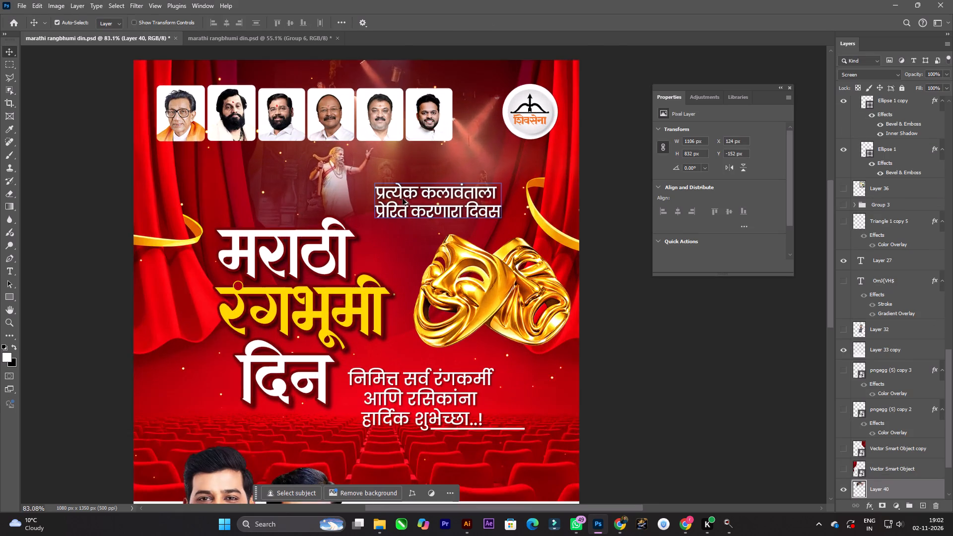
scroll(403, 199, "up", 2, "alt")
left_click_drag(418, 190, 418, 172)
Move the gold masks up and left, closer to the title, to X 645 px, Y 381 px.
scroll(461, 249, "down", 3, "alt")
left_click_drag(506, 291, 493, 275)
scroll(336, 229, "down", 5, "alt")
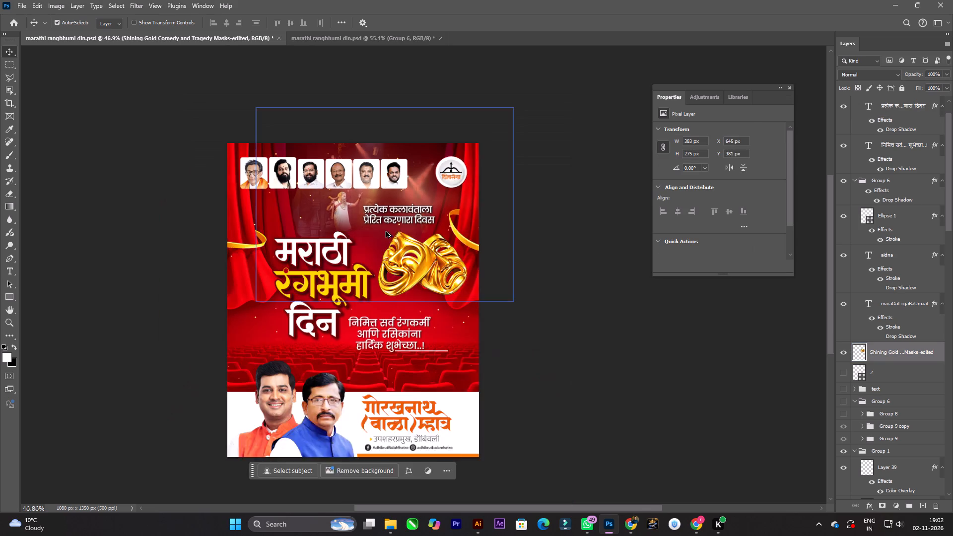
Examine the overall poster layout with the gold masks in their new position.
scroll(386, 231, "down", 3, "alt")
key("space")
key("space")
key("space")
key("space")
key("space")
key("space")
key("space")
key("space")
key("space")
left_click_drag(455, 268, 450, 270)
scroll(463, 267, "up", 2, "alt")
key("space")
key("space")
key("space")
key("space")
key("space")
key("space")
key("space")
left_click_drag(507, 258, 500, 259)
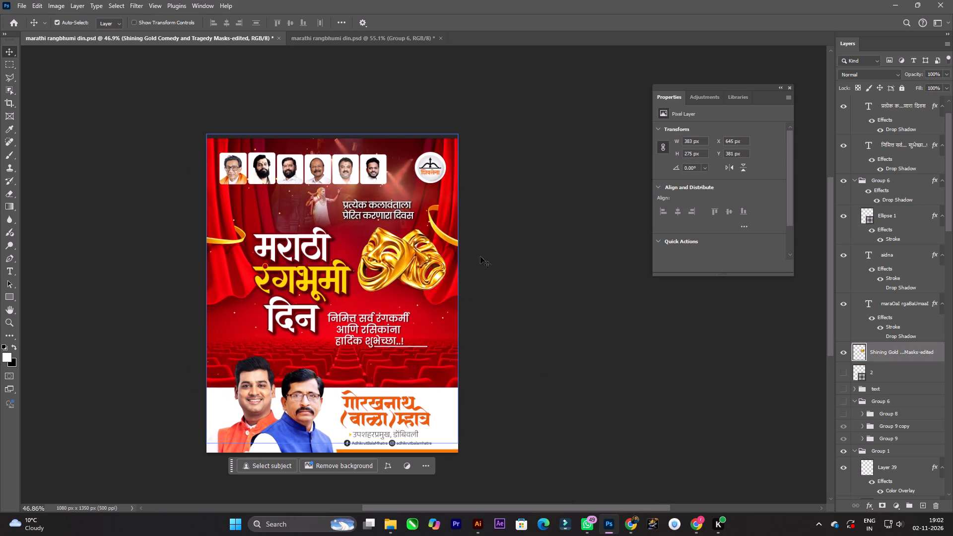
Soften the lower part of the stage performer image (Layer 40) behind the title and masks with the soft Eraser.
left_click(304, 205)
key("e")
left_click(336, 240)
left_click(318, 243)
left_click_drag(323, 243, 359, 235)
left_click_drag(365, 232, 293, 238)
left_click(296, 238)
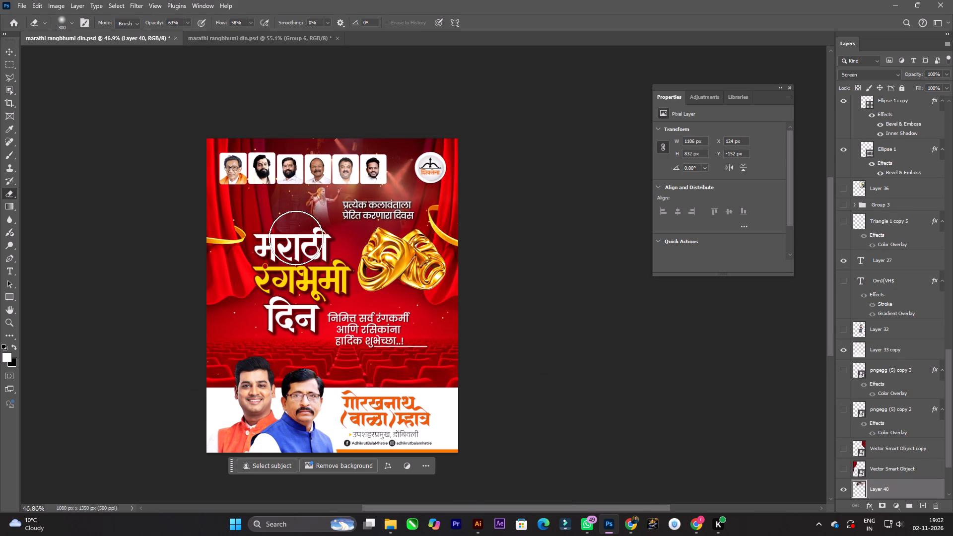
left_click_drag(296, 237, 349, 245)
left_click_drag(348, 241, 288, 240)
left_click_drag(310, 244, 383, 249)
key("v")
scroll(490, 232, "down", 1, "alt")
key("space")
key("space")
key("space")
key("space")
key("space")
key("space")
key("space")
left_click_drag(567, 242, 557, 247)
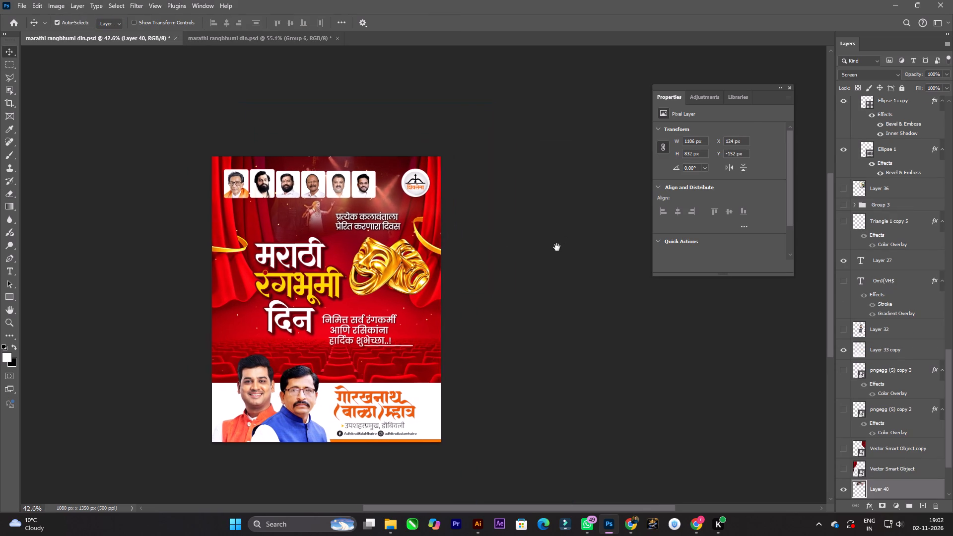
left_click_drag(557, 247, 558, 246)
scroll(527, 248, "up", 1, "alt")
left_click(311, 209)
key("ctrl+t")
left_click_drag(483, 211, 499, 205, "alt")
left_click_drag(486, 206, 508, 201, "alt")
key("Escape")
Scale the stage performer image (Layer 40) up to about 117.72% and place it at X -23 px, Y -186 px.
key("ctrl+t")
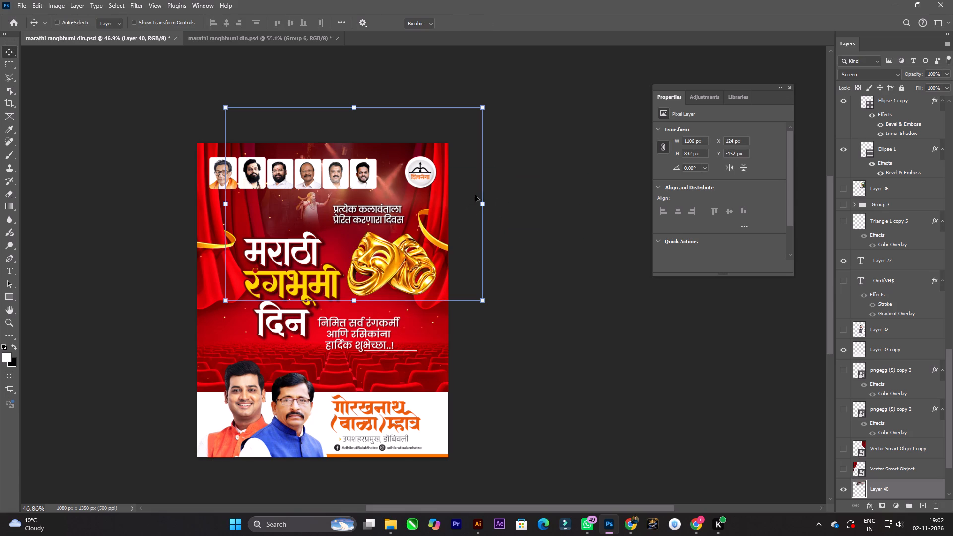
left_click_drag(487, 205, 510, 201, "alt")
left_click_drag(474, 209, 466, 225)
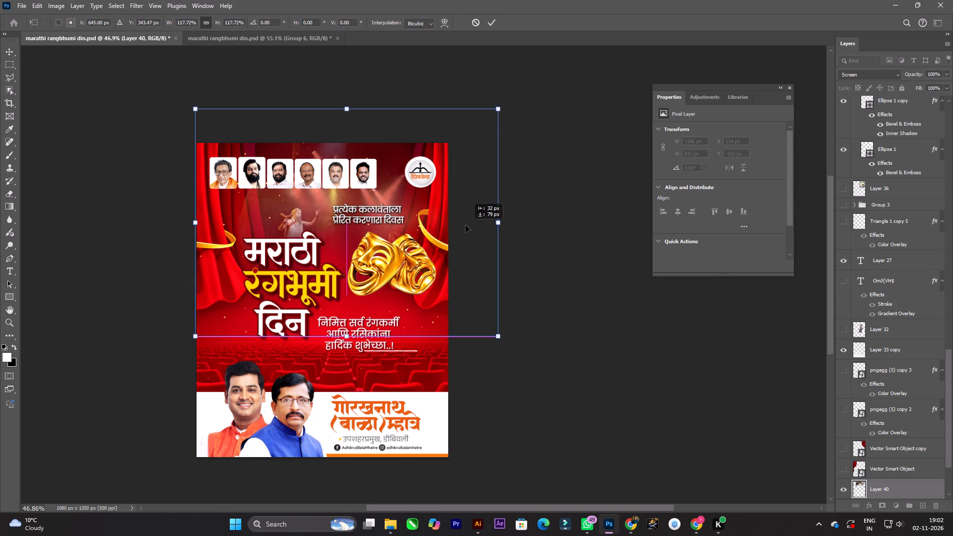
left_click_drag(466, 225, 464, 221)
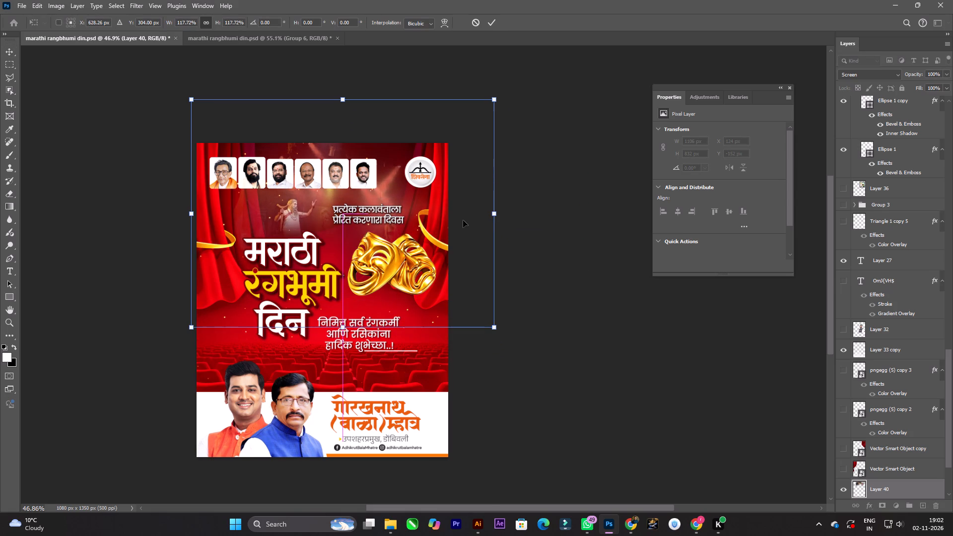
double_click(463, 220)
Erase the enlarged performer image softly over the left curtain and along its lower area behind the title and masks.
key("e")
left_click_drag(229, 192, 228, 214)
left_click(227, 197)
left_click(228, 185)
left_click_drag(228, 182, 273, 263)
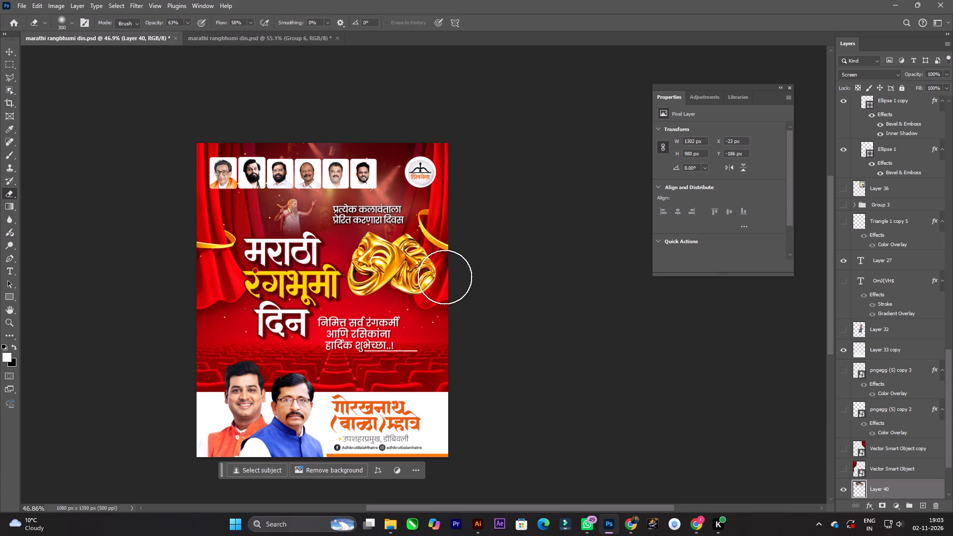
left_click_drag(356, 243, 352, 243)
left_click_drag(343, 239, 337, 241)
left_click(336, 241)
left_click_drag(336, 241, 343, 242)
left_click_drag(354, 246, 386, 239)
left_click_drag(412, 232, 419, 227)
left_click_drag(428, 224, 464, 224)
key("v")
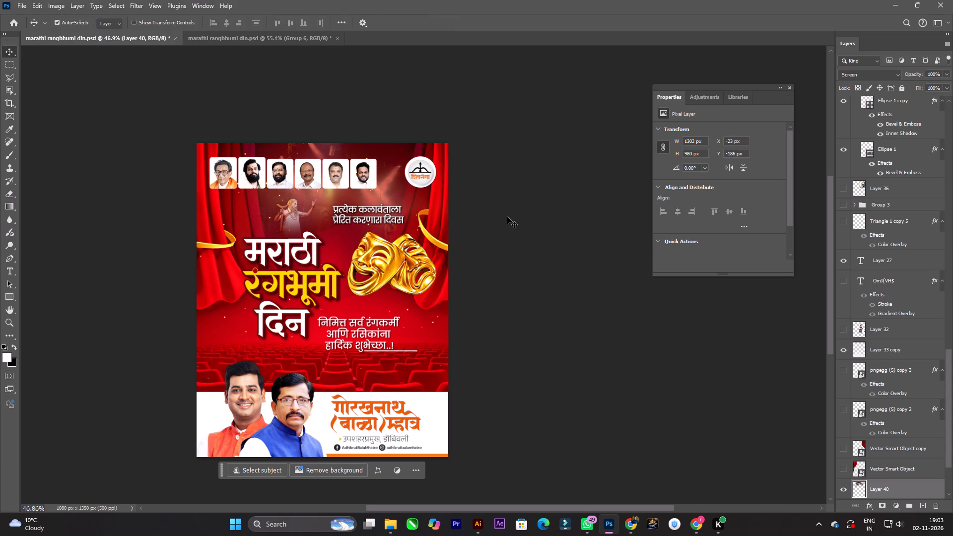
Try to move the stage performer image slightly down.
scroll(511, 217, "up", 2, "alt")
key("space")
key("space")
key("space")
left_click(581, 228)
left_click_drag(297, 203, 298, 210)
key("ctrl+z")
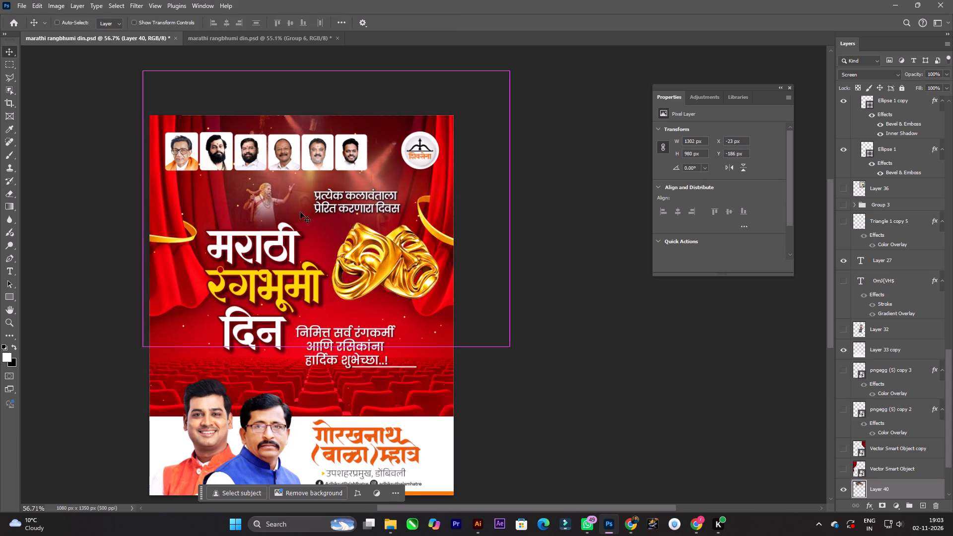
Examine the whole poster at several zoom levels to judge the performer, title, masks and greeting together.
scroll(515, 230, "down", 7, "alt")
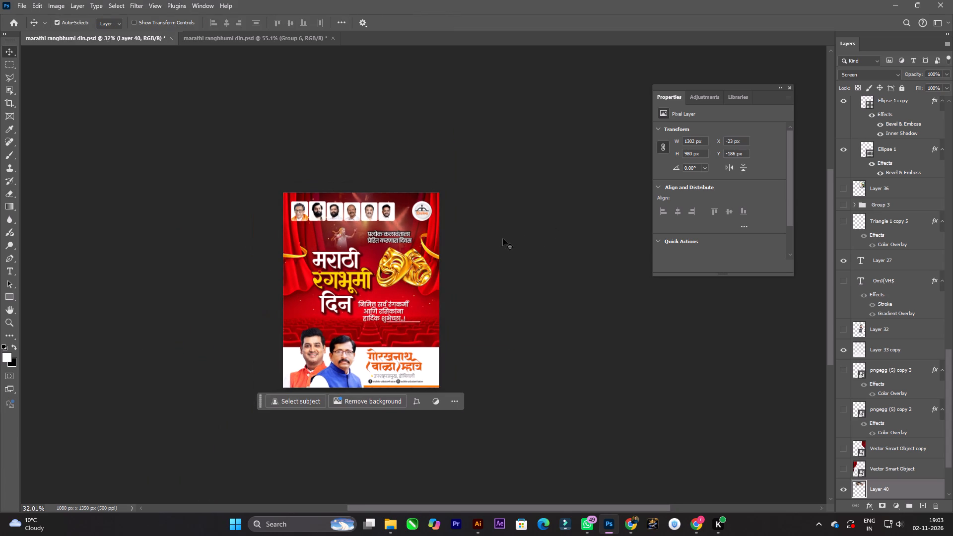
key("space")
key("space")
key("space")
key("space")
key("space")
key("space")
key("space")
key("space")
key("space")
key("space")
key("space")
left_click_drag(519, 241, 517, 226)
scroll(483, 225, "up", 2, "alt")
key("space")
left_click_drag(507, 237, 509, 230)
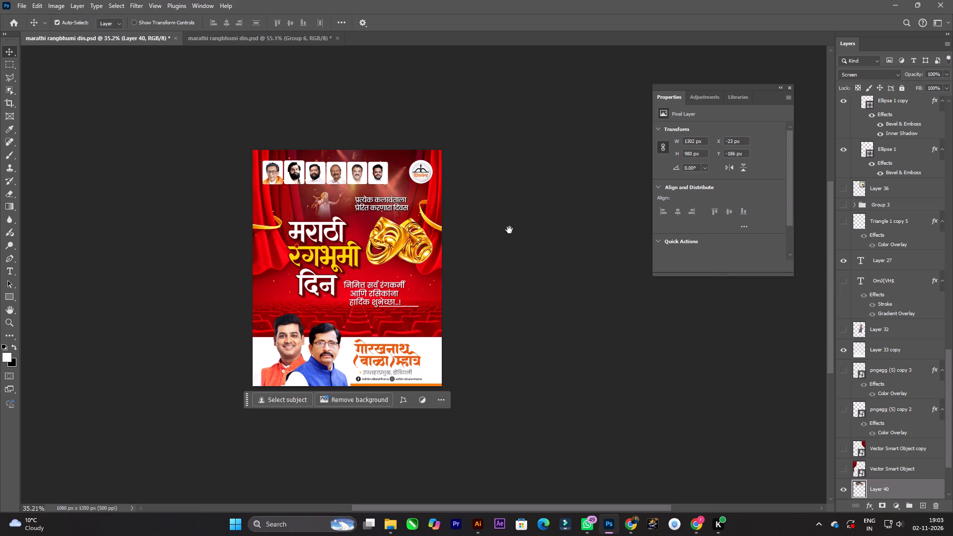
key("space")
scroll(495, 237, "up", 2)
left_click_drag(498, 243, 499, 236)
key("space")
scroll(496, 237, "up", 2, "alt")
key("space")
left_click(508, 238)
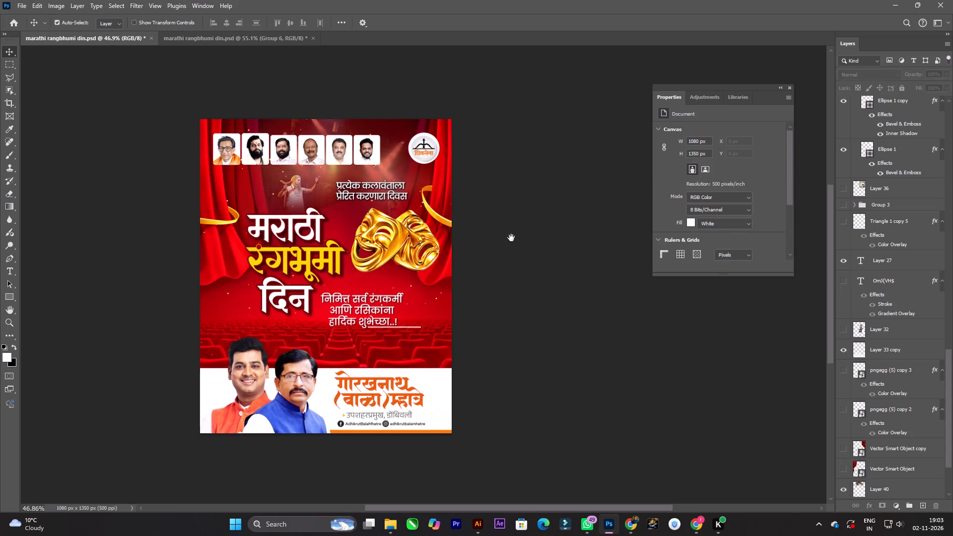
scroll(481, 239, "down", 2, "alt")
key("space")
left_click_drag(524, 236, 519, 238)
scroll(518, 238, "down", 3, "alt")
key("space")
left_click_drag(541, 238, 531, 242)
scroll(503, 248, "up", 2, "alt")
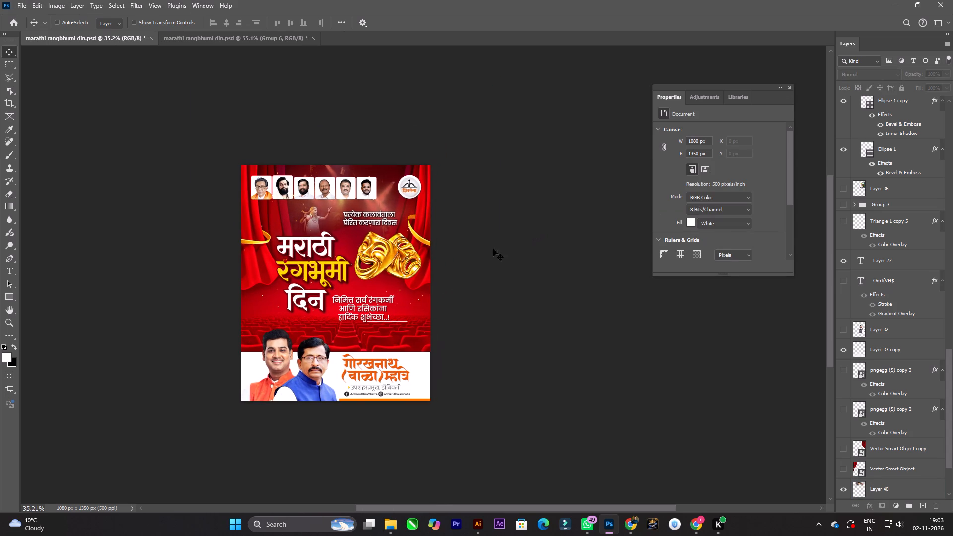
Move the three-line greeting and its underline (Rectangle 7) together about 28 px up and 12 px right.
scroll(487, 248, "up", 2)
scroll(403, 295, "up", 3, "alt")
right_click(376, 317)
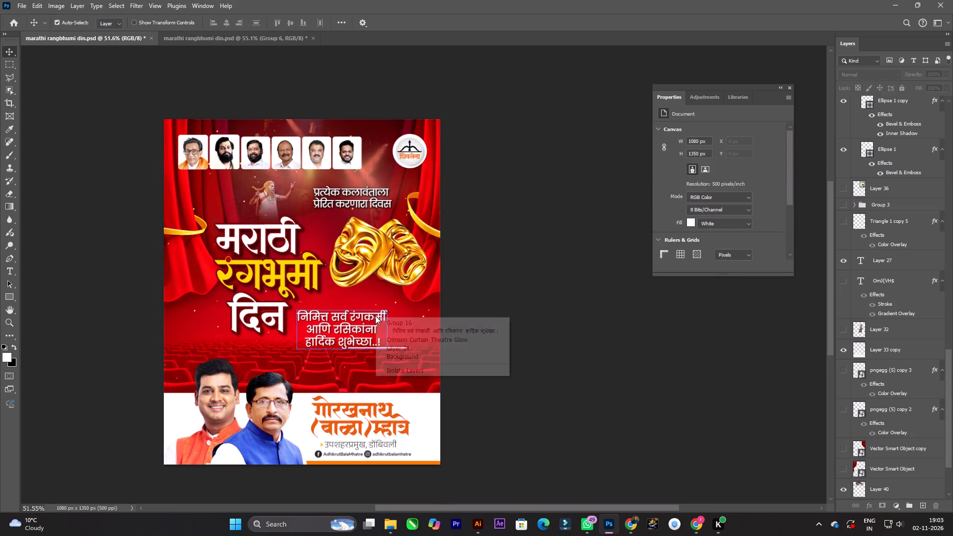
left_click(400, 328)
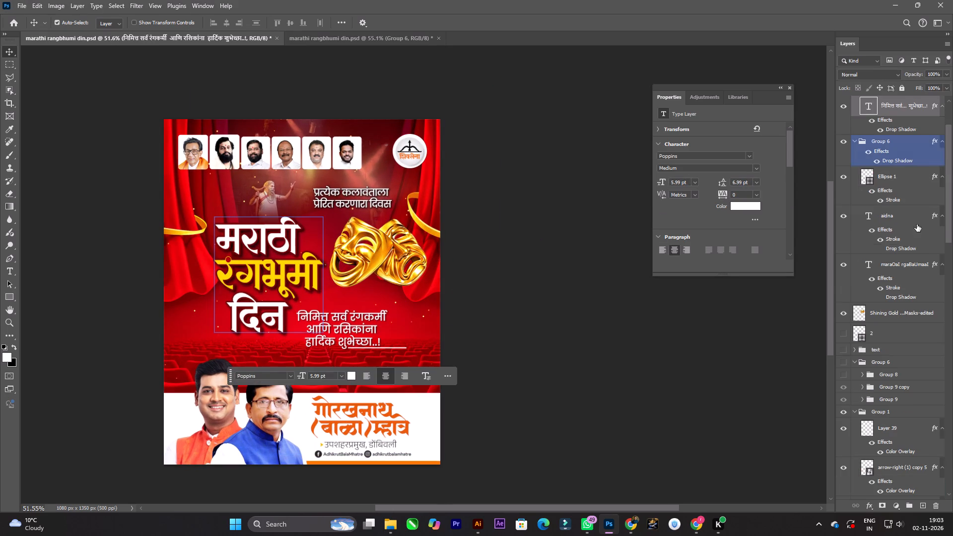
scroll(891, 177, "up", 2)
scroll(897, 120, "up", 3)
scroll(880, 193, "up", 1)
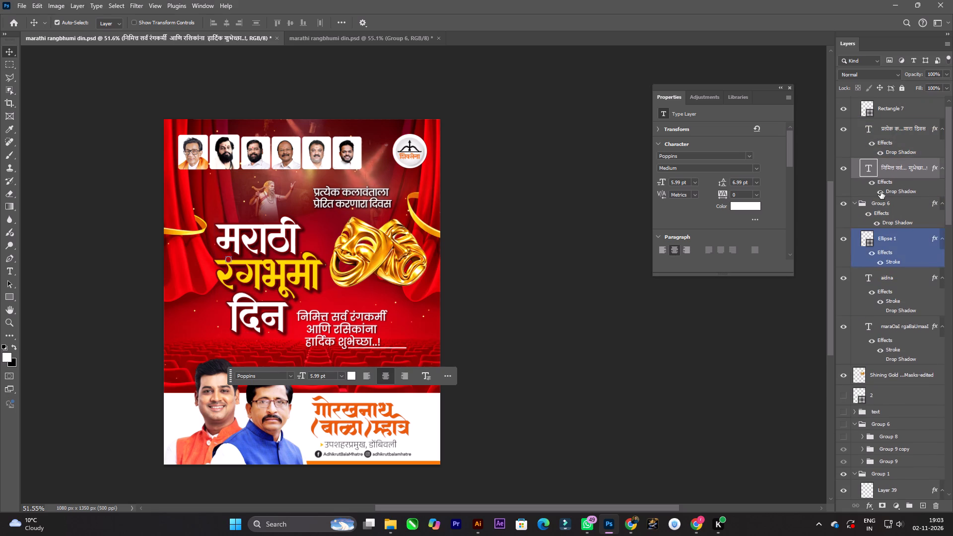
scroll(881, 192, "up", 2)
left_click(897, 122, "ctrl")
key("ctrl+t")
left_click_drag(343, 322, 346, 316)
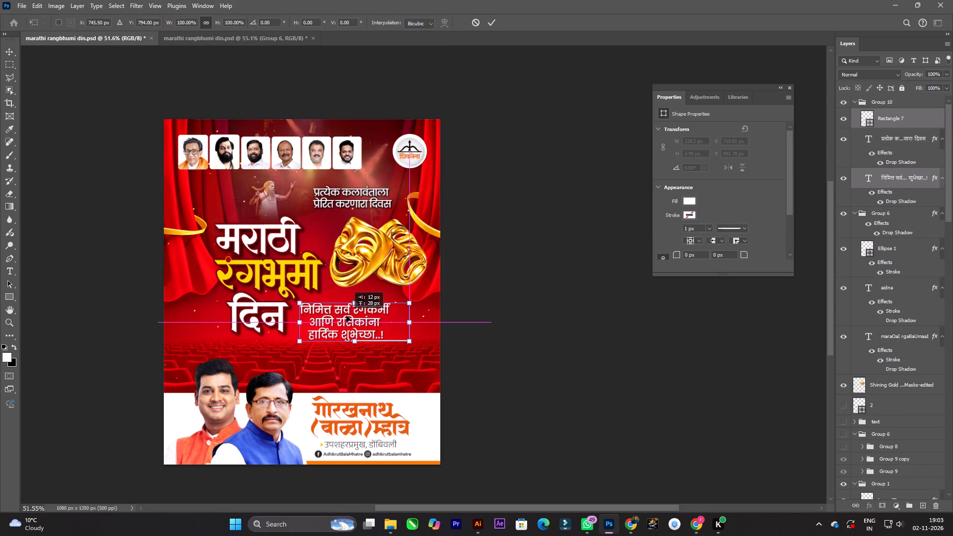
left_click_drag(346, 316, 346, 315)
key("Return")
Nudge the greeting and its underline slightly up and right, placing the underline at X 540 px, Y 711 px.
key("Up")
key("Up")
key("Up")
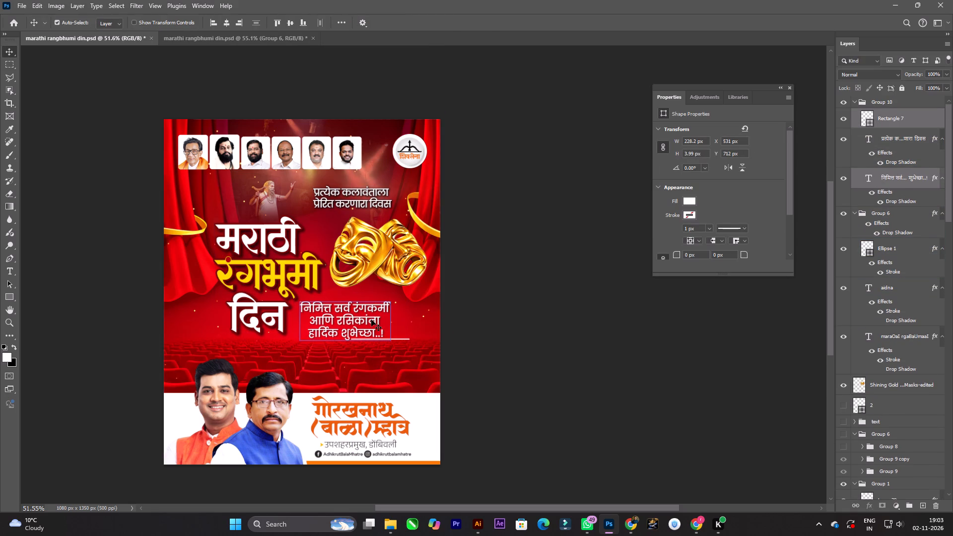
key("Right")
key("Right")
key("Right")
key("Right")
key("Right")
key("Right")
key("Right")
key("Right")
key("Right")
key("Down")
key("Up")
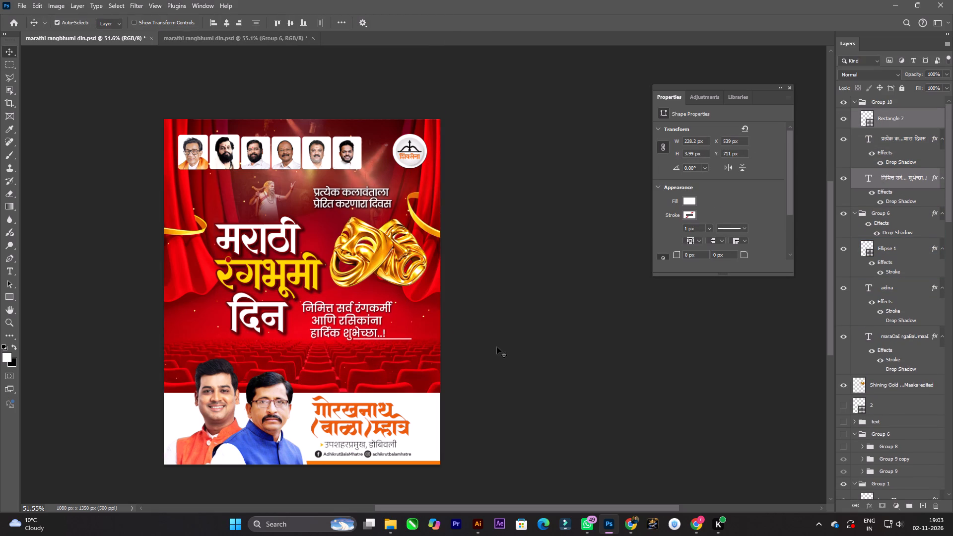
key("Right")
Examine the repositioned greeting against the rest of the poster.
scroll(497, 346, "down", 1, "alt")
key("space")
key("space")
key("space")
key("space")
key("space")
key("space")
key("space")
key("space")
key("space")
key("space")
key("space")
key("space")
key("space")
key("space")
key("space")
key("space")
key("space")
key("space")
key("space")
key("space")
left_click_drag(521, 336, 516, 339)
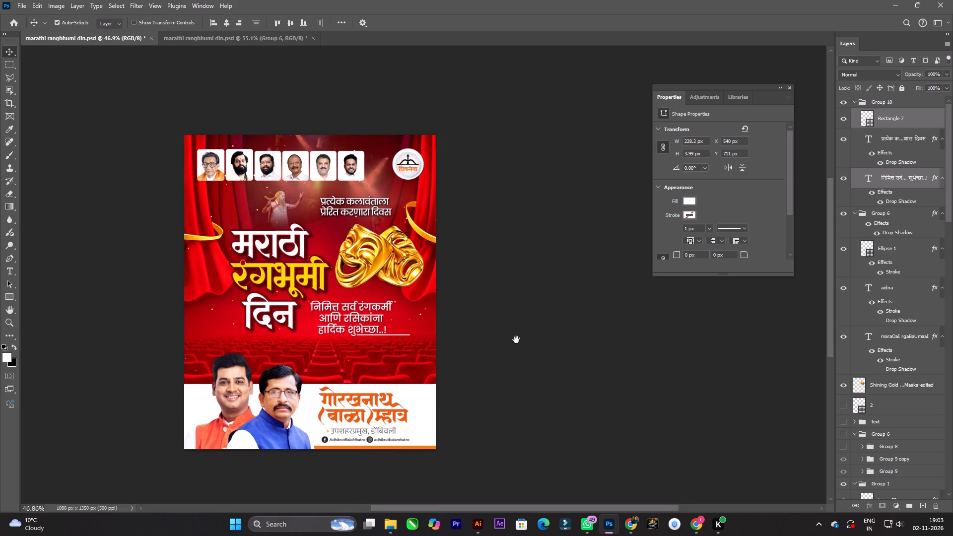
Examine the whole poster closely to check the final balance of title, masks, greeting and performer.
left_click_drag(516, 339, 516, 340)
scroll(499, 338, "up", 2, "alt")
key("space")
key("space")
key("space")
key("space")
key("space")
key("space")
key("space")
key("space")
key("space")
key("space")
key("space")
key("space")
key("space")
key("space")
key("space")
key("space")
key("space")
key("space")
key("space")
key("space")
left_click(529, 330)
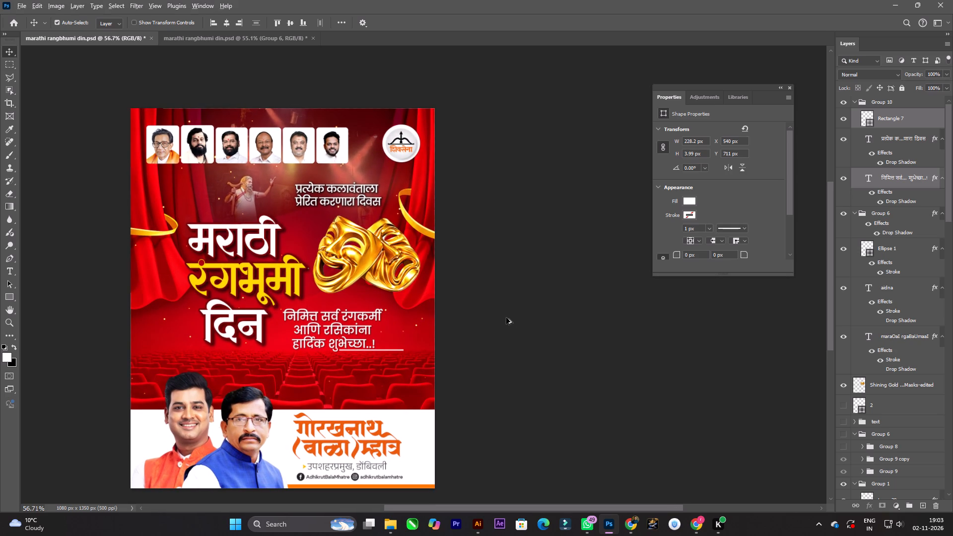
Save the Marathi Rangbhumi Din poster document under its existing name.
scroll(506, 318, "down", 2, "alt")
key("space")
key("ctrl+s")
key("space")
key("space")
key("space")
key("space")
key("space")
key("space")
key("space")
key("space")
key("space")
key("space")
key("space")
key("space")
key("space")
key("space")
key("space")
key("space")
key("space")
key("space")
key("space")
key("space")
left_click(581, 340)
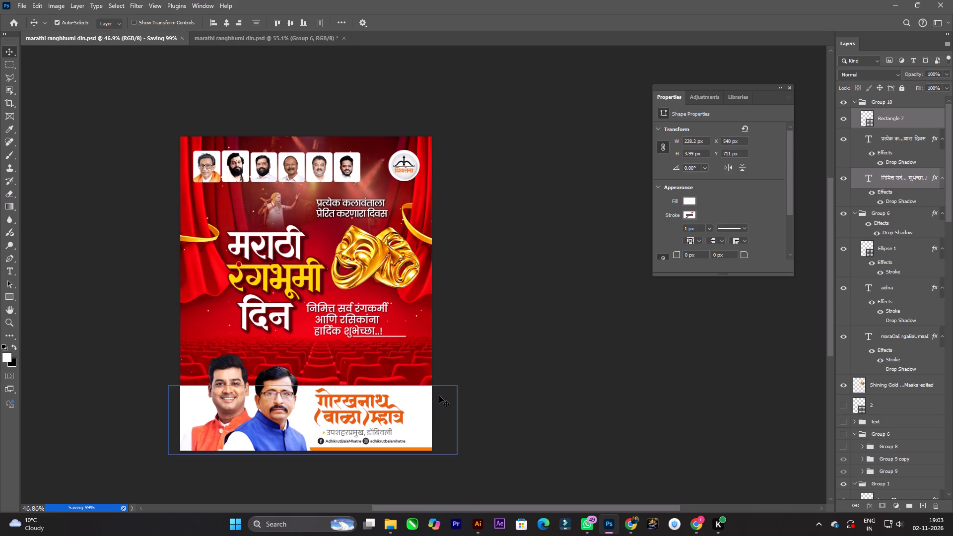
Stamp all visible artwork into a new merged layer above Group 10 and set its Hue/Saturation saturation to 20.
scroll(868, 122, "up", 9)
left_click(889, 99)
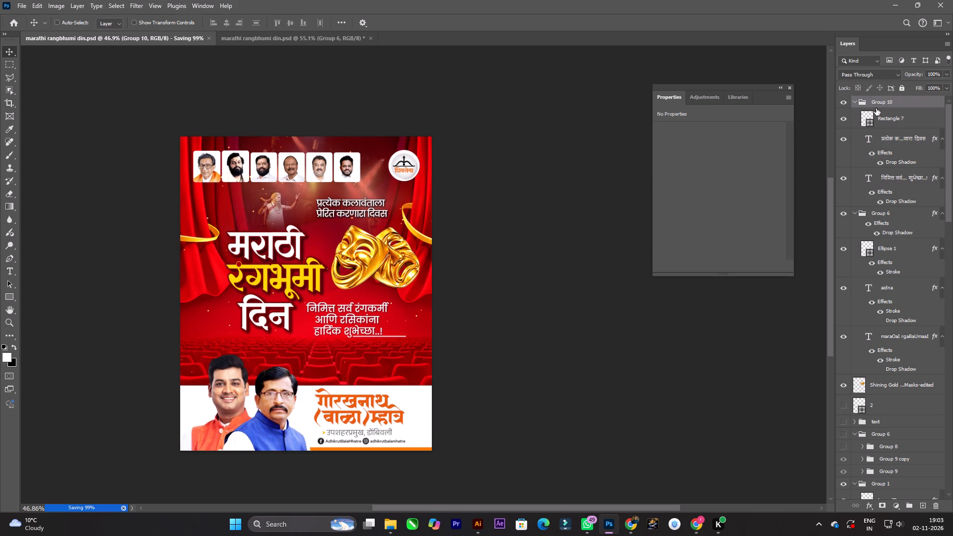
key("ctrl+alt+shift+e")
key("ctrl+u")
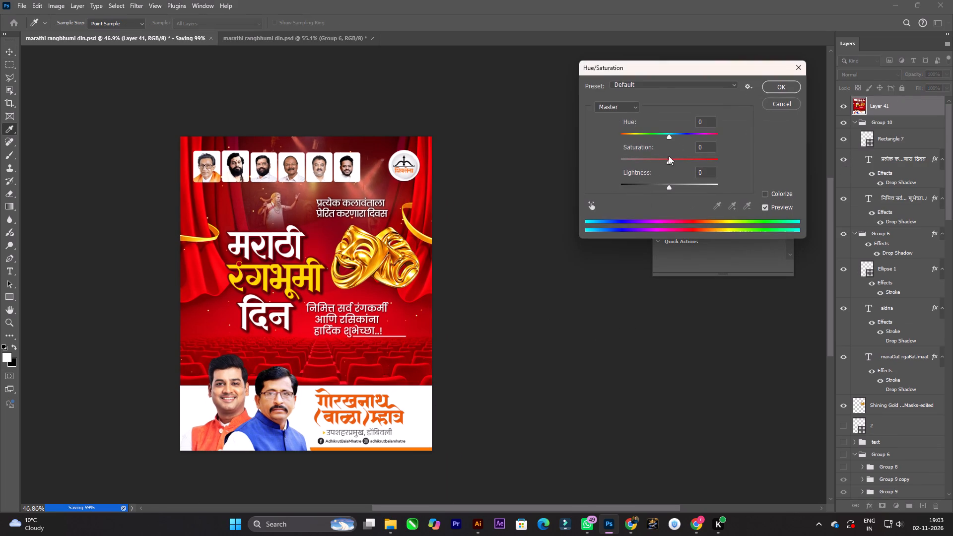
left_click_drag(712, 147, 601, 144)
type("20")
key("Return")
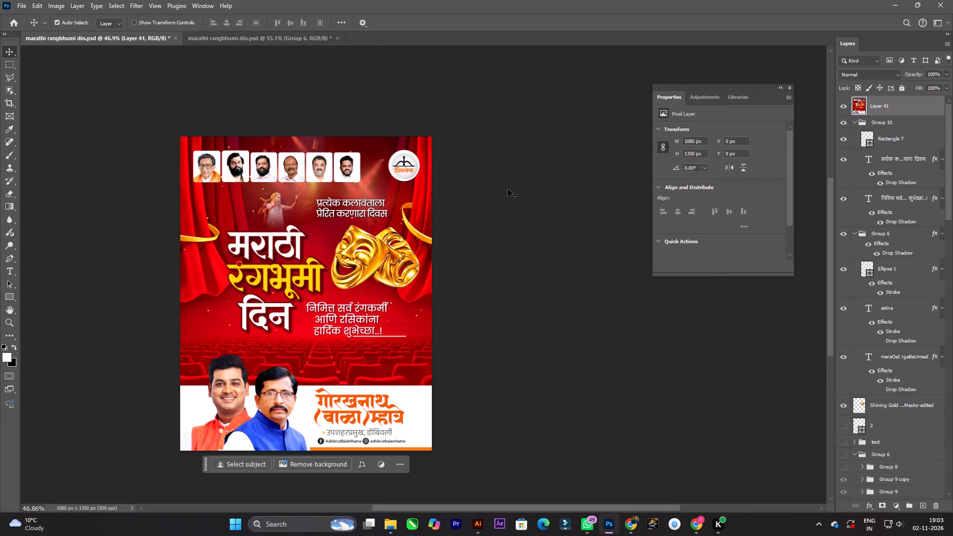
Save a JPEG copy of the poster as "marathi rangbhumi din" in the 02-11-2026 folder.
key("ctrl+shift+s")
left_click(175, 395)
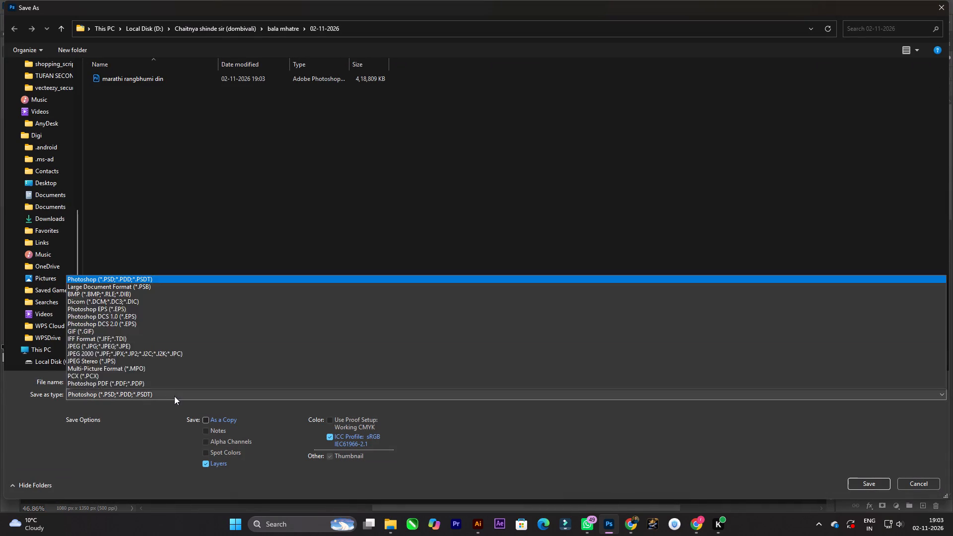
left_click(158, 288)
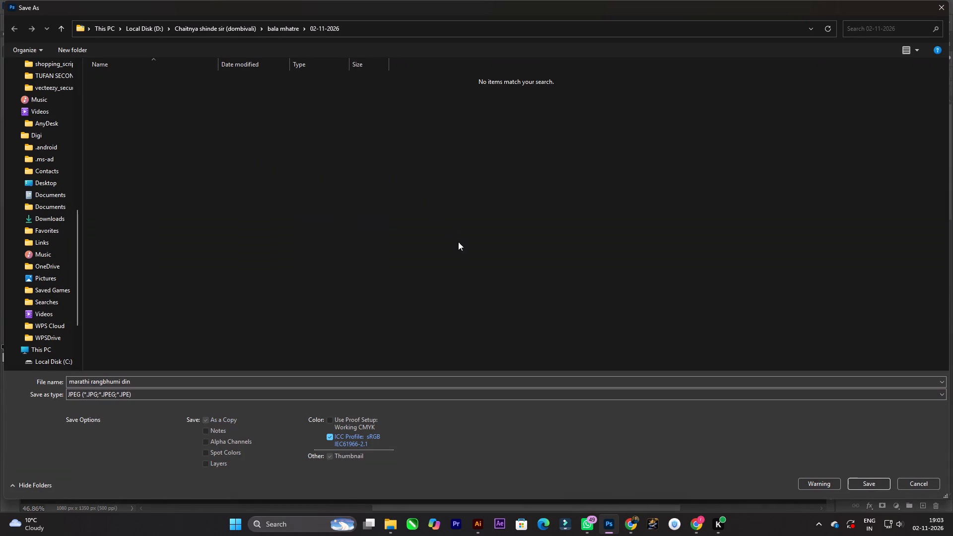
Complete the JPEG export of "marathi rangbhumi din" with the image quality raised to the largest-file end, keeping the Baseline ("Standard") format.
left_click(866, 485)
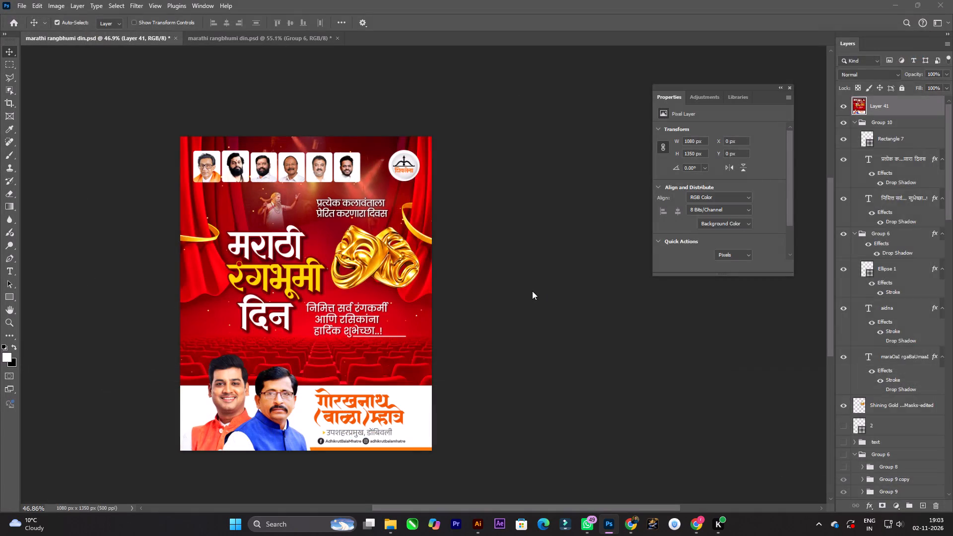
left_click_drag(479, 171, 629, 182)
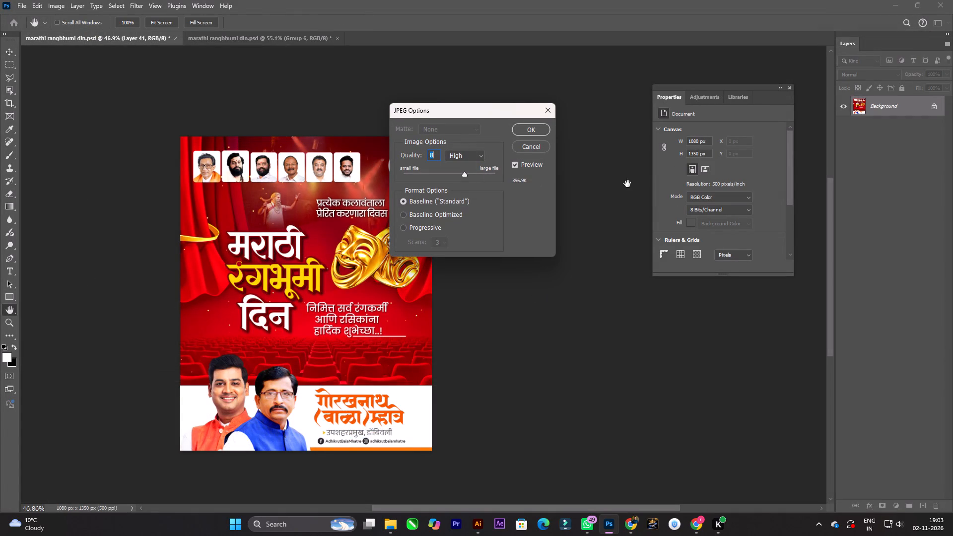
left_click_drag(471, 170, 543, 175)
left_click_drag(487, 177, 524, 175)
key("Return")
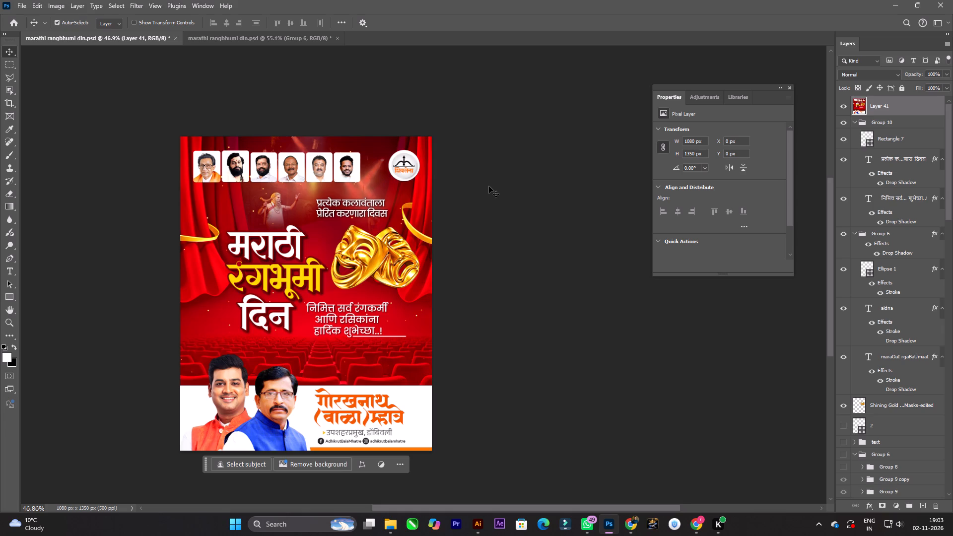
Bring up Save As for the poster again in the 02-11-2026 folder, with JPEG chosen as the file type.
scroll(489, 186, "up", 2, "alt")
scroll(489, 191, "down", 3, "alt")
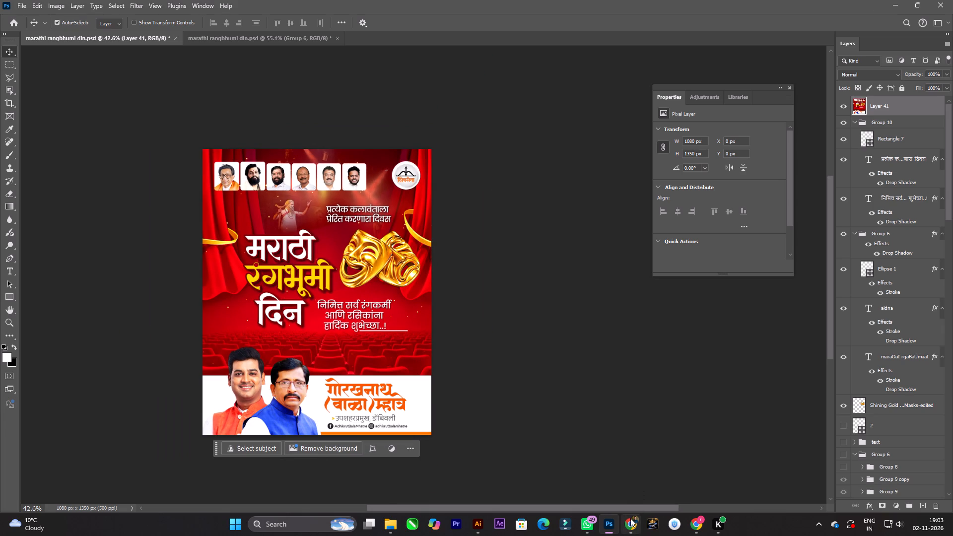
key("ctrl+shift+s")
left_click(276, 394)
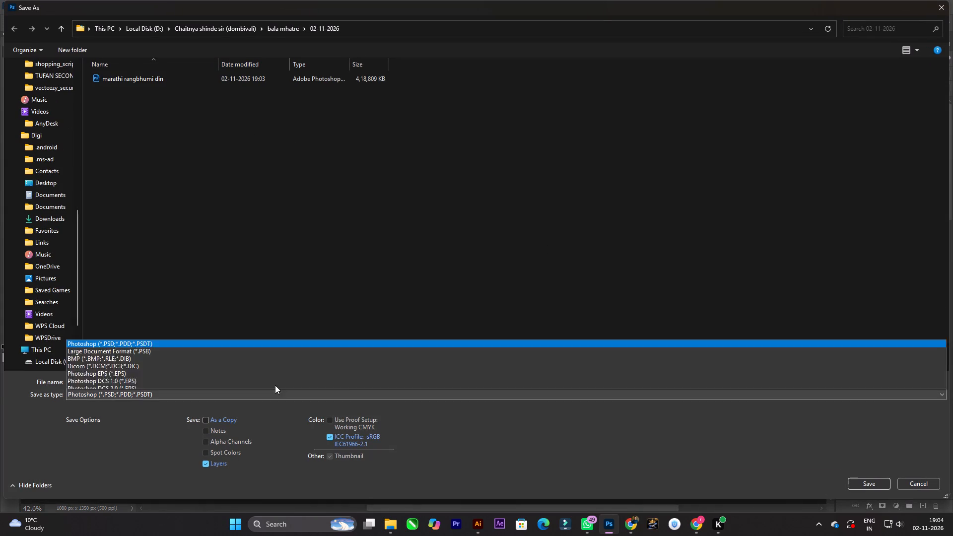
left_click(142, 290)
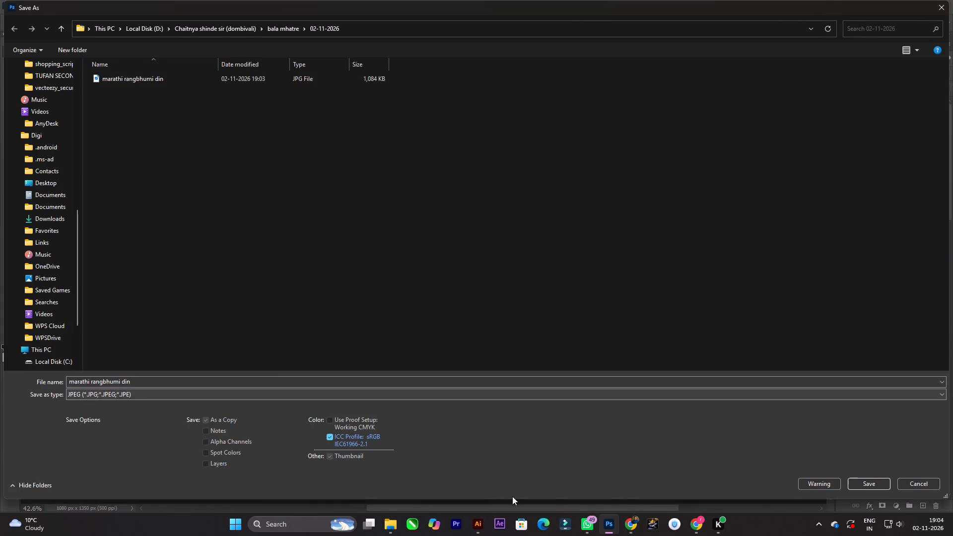
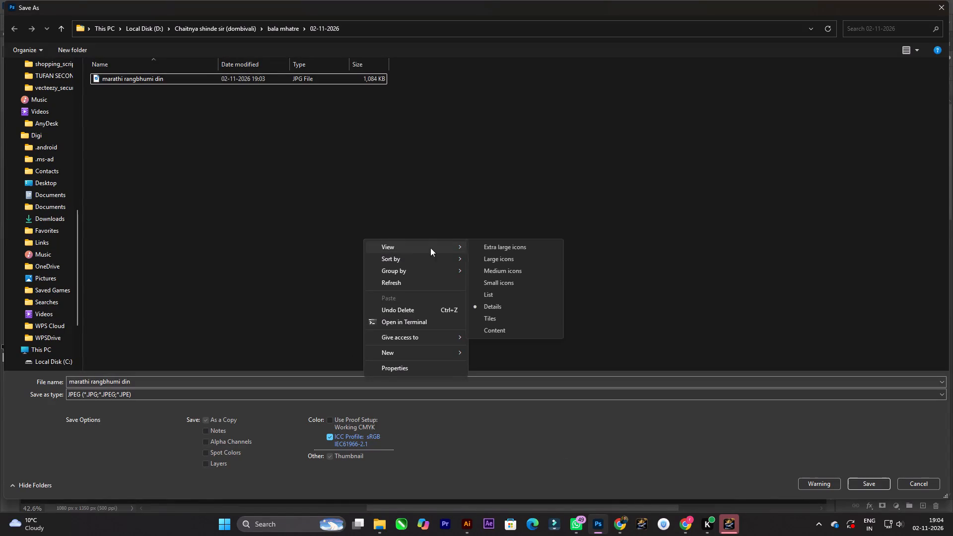
Show the 02-11-2026 folder as extra large icons and pick up the "marathi rangbhumi din" JPEG for transfer out of the save dialog.
left_click(483, 250)
left_click(169, 117)
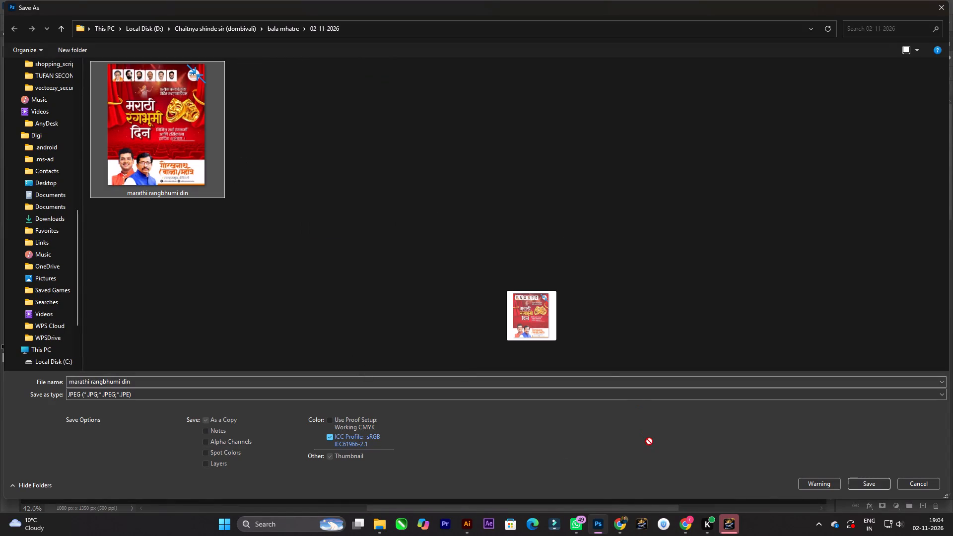